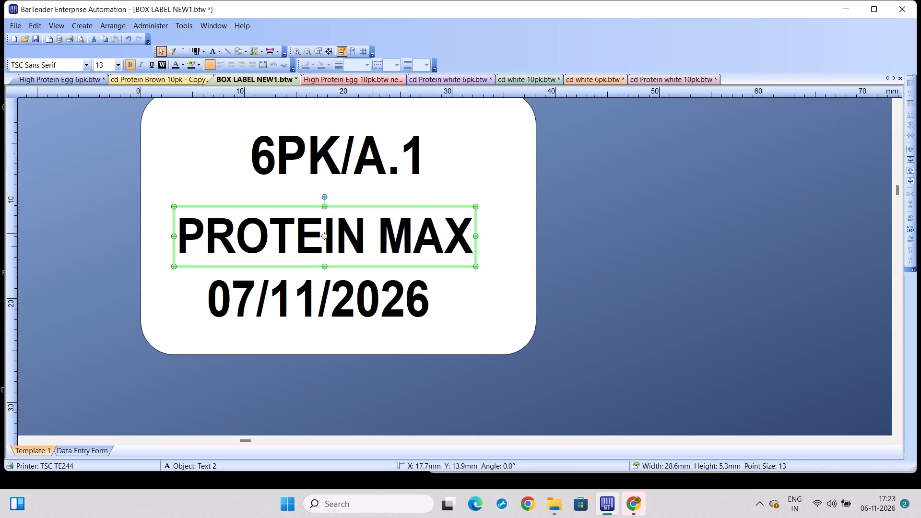
Replace the product name on the middle line of the box label with NOICE PROTEIN.
left_click(342, 241)
key("BackSpace")
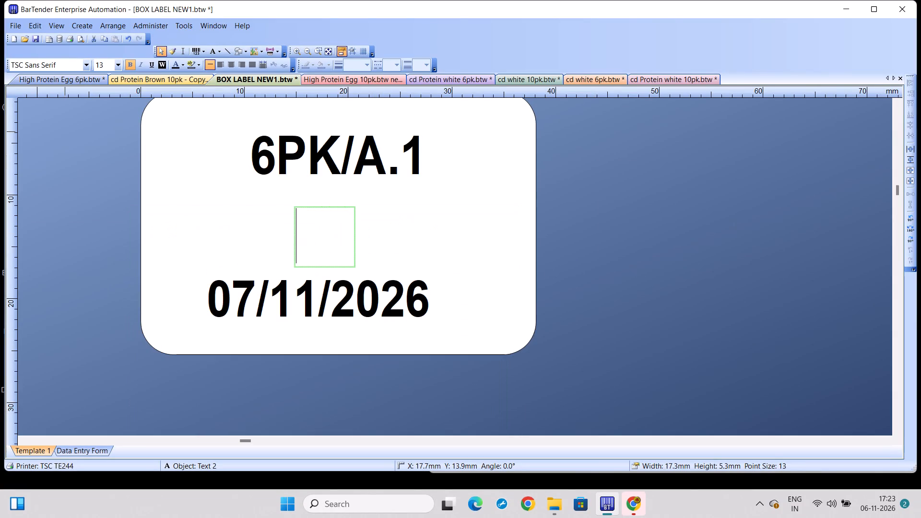
type("NOICE P")
type("ROTEIN")
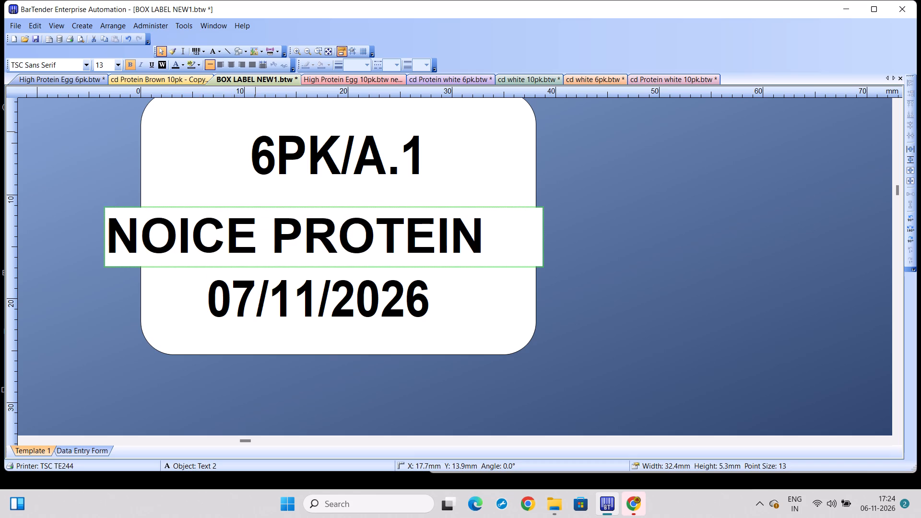
Change the day in the label's date line so the date reads 06/11/2026.
left_click(324, 290)
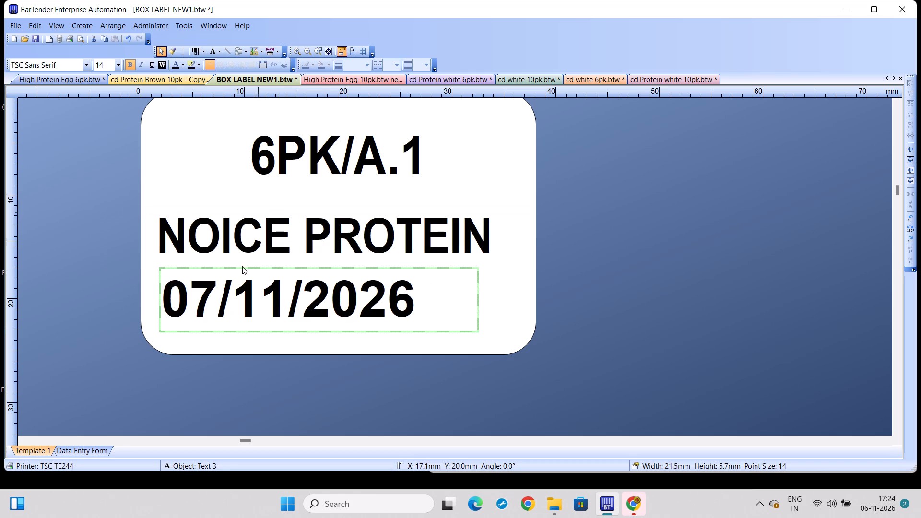
left_click(215, 296)
left_click(215, 296)
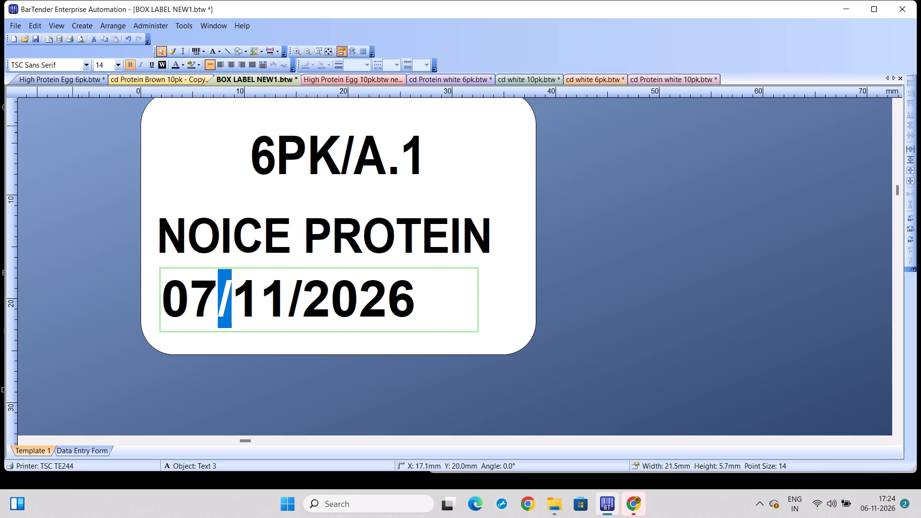
left_click(215, 296)
key("BackSpace")
key("6")
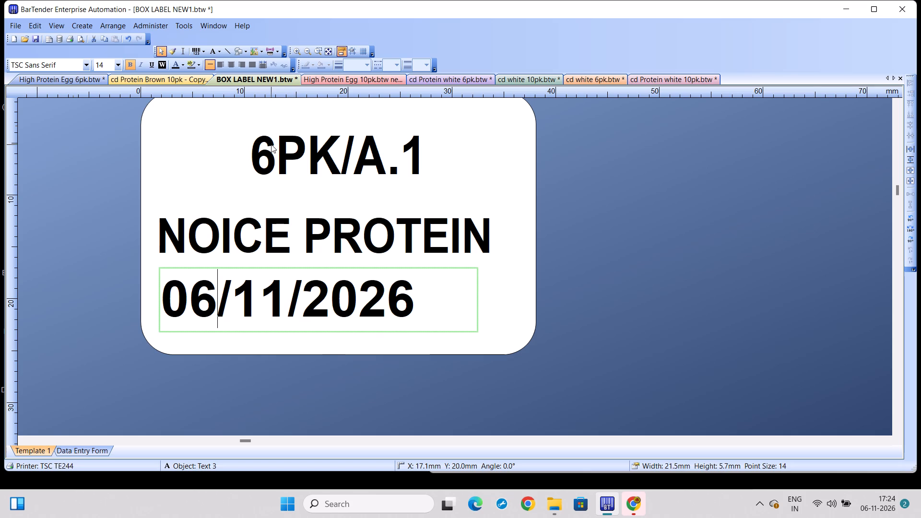
Print 120 copies of the box label on the TSC TE244 printer.
key("ctrl+p")
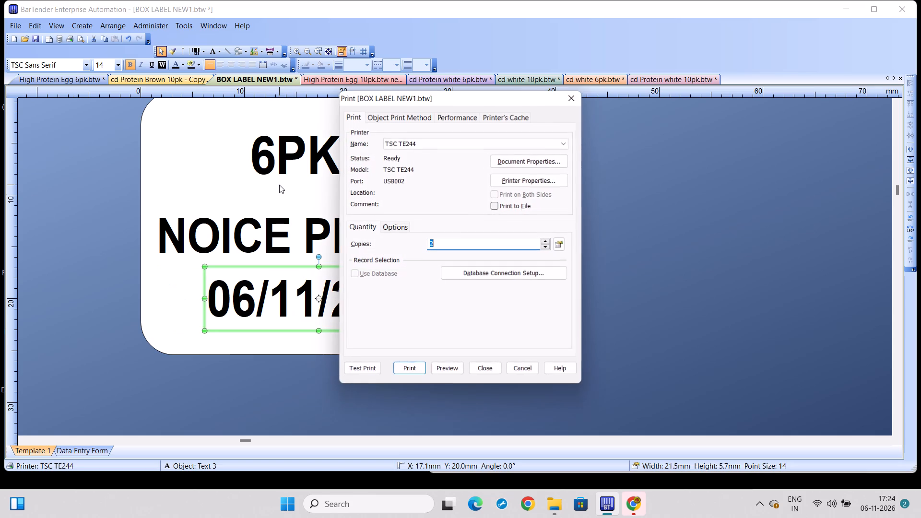
left_click(459, 245)
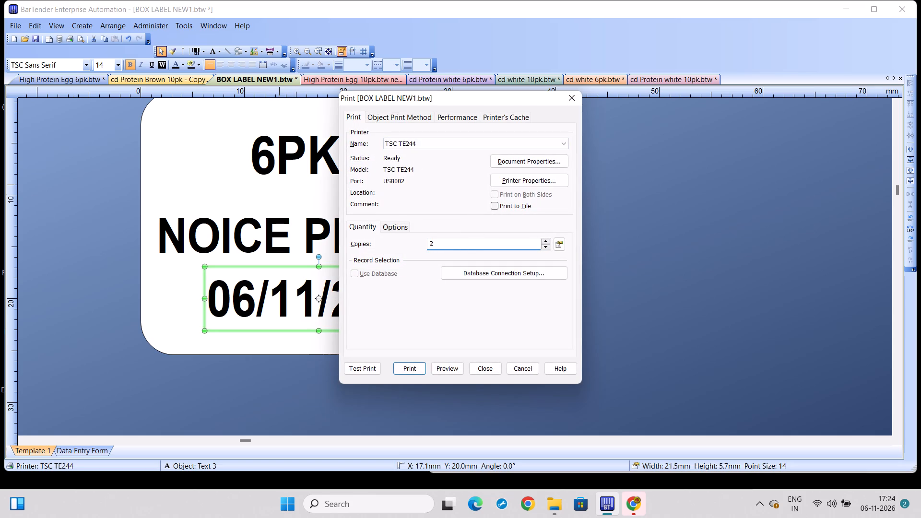
key("BackSpace")
key("1")
type("20")
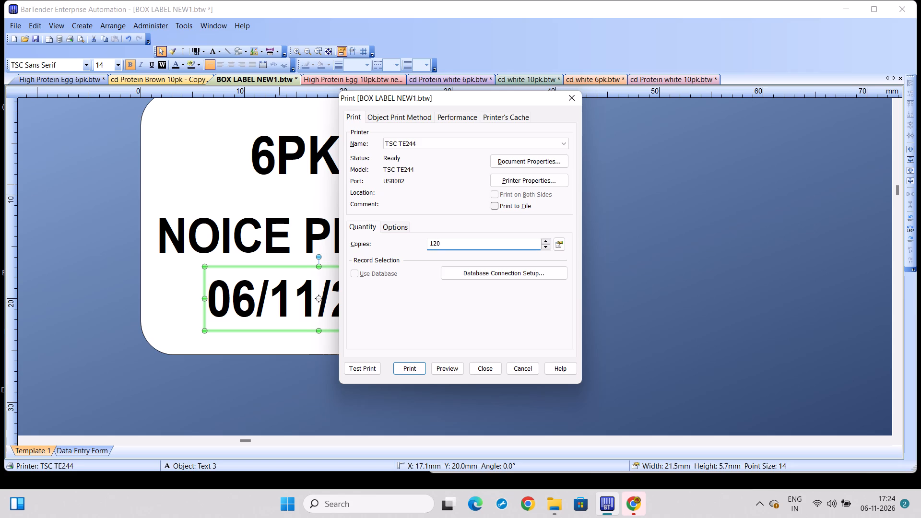
left_click(401, 370)
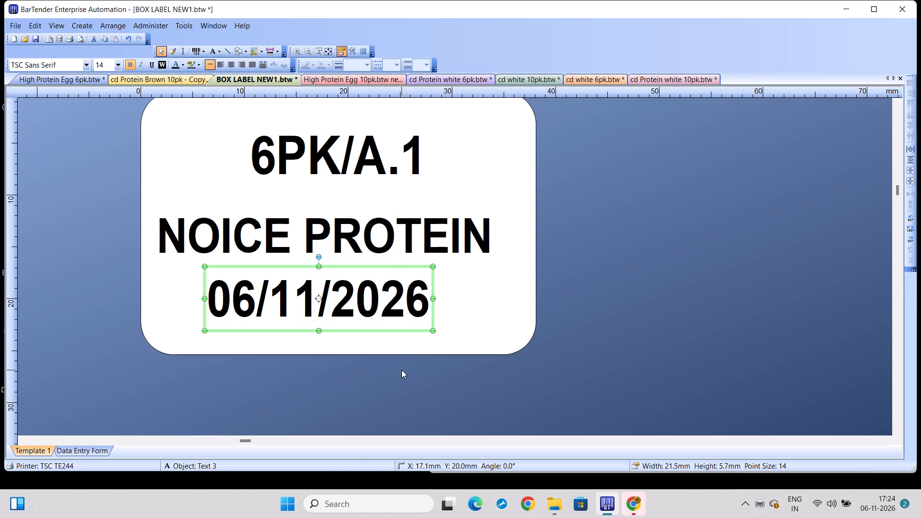
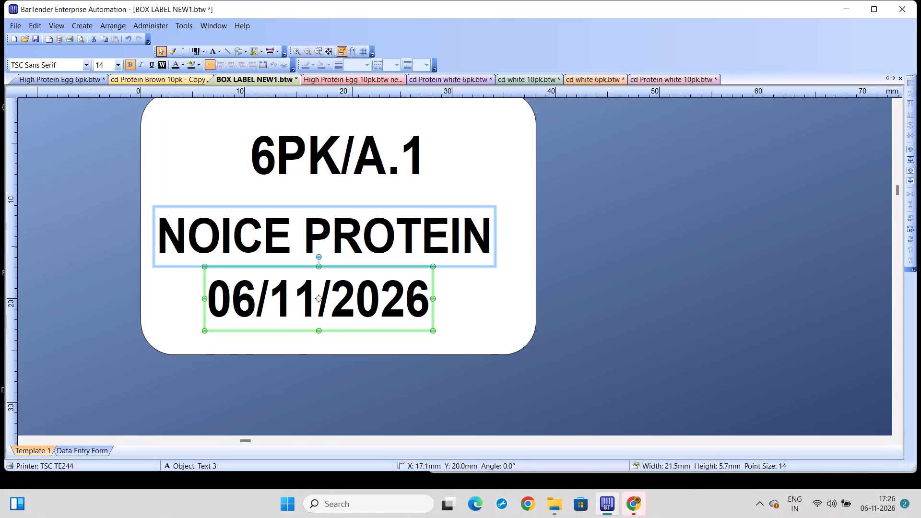
Change the pack size in the box label's top line so the line reads 10PK/A.1.
left_click(279, 151)
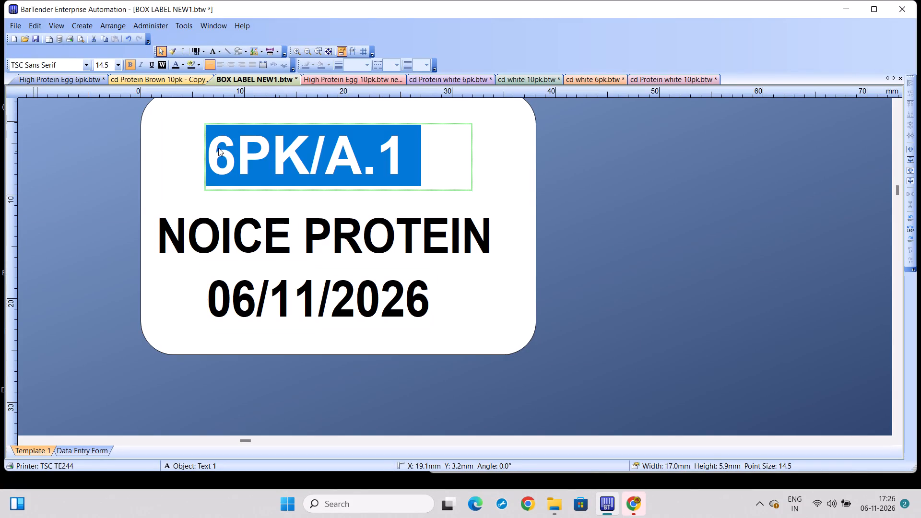
left_click(234, 155)
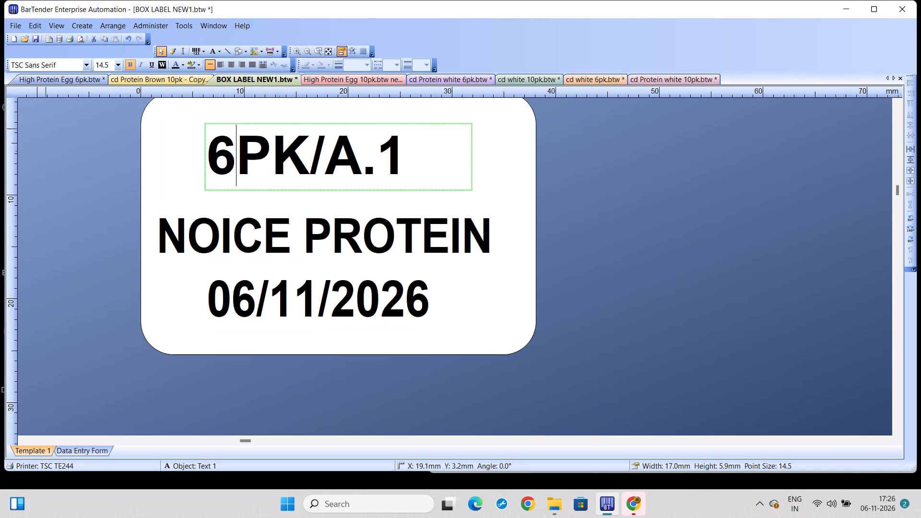
key("BackSpace")
key("1")
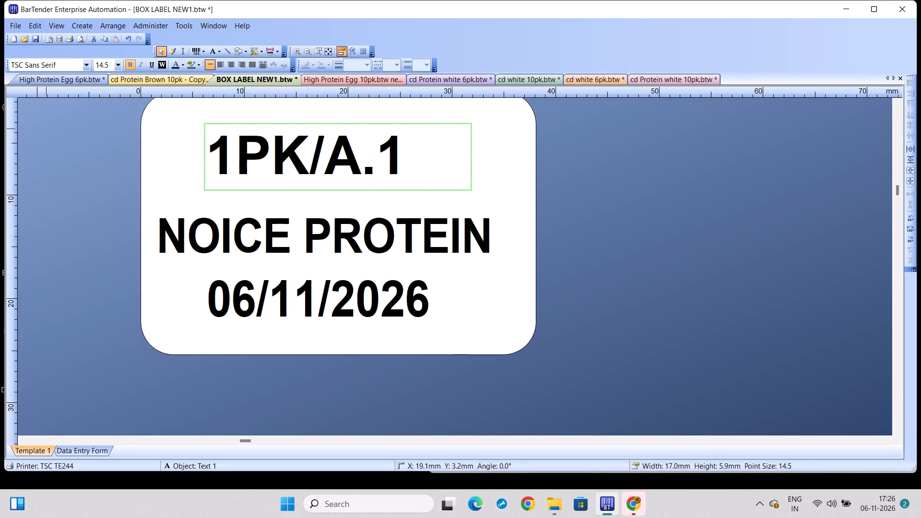
key("0")
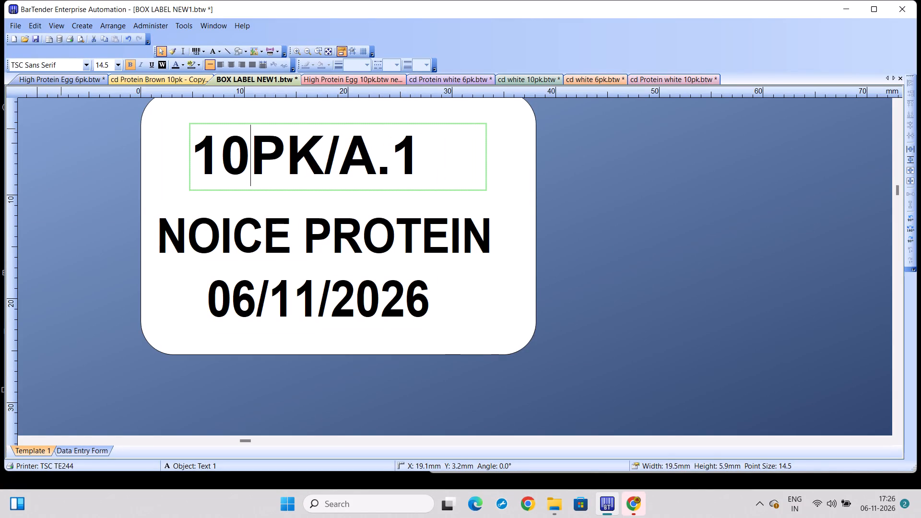
Print 120 copies of the 10PK/A.1 box label on the TSC TE244 printer.
key("ctrl+p")
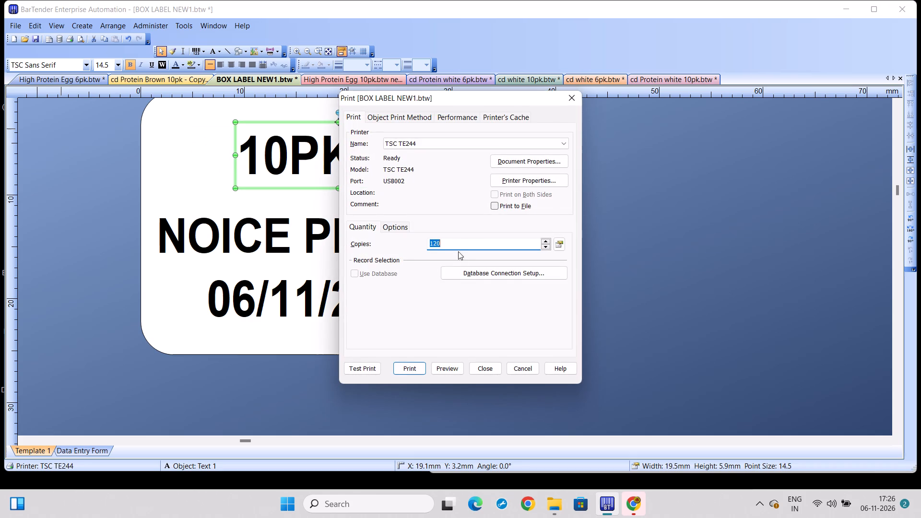
left_click_drag(447, 243, 440, 324)
left_click(409, 366)
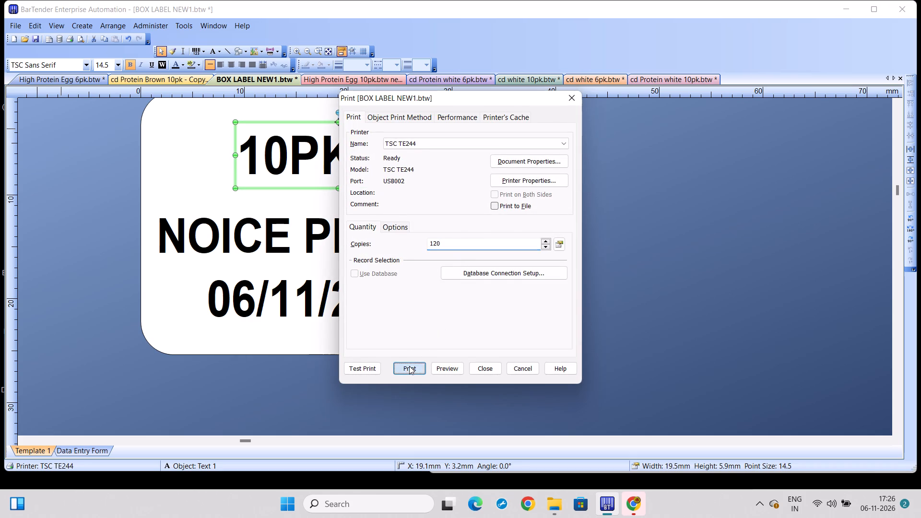
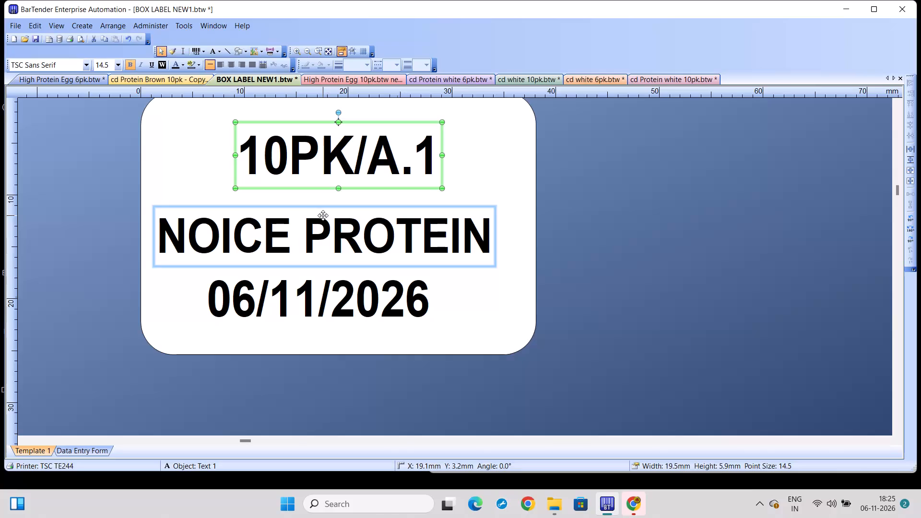
Replace the product name in the box label's middle line with CD PROTEIN.
left_click(321, 235)
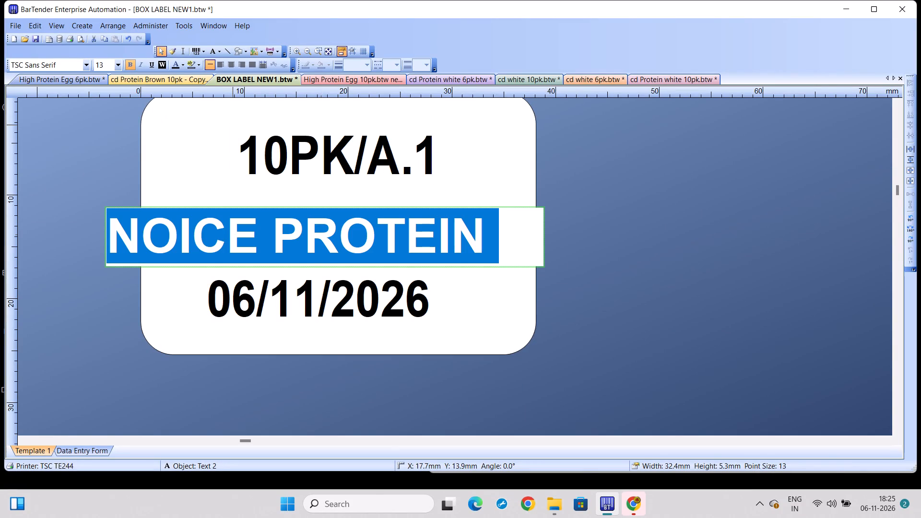
key("BackSpace")
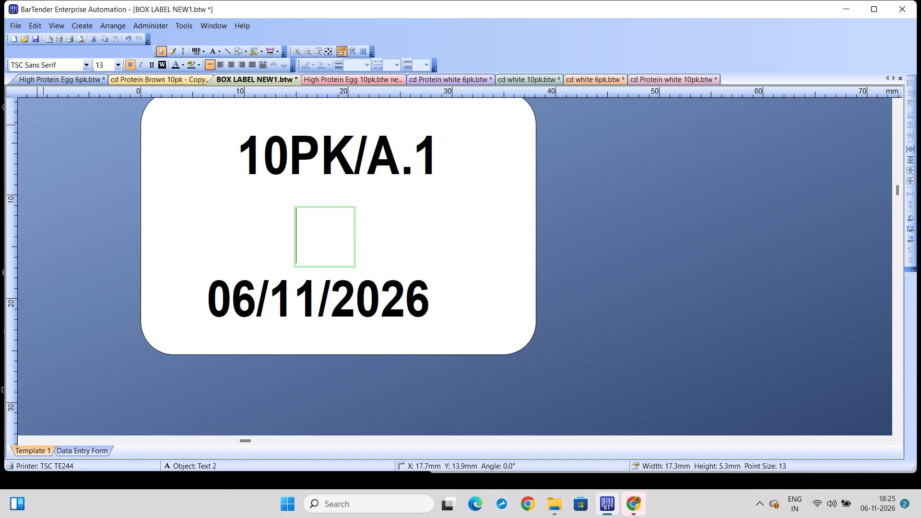
type("CD PRP")
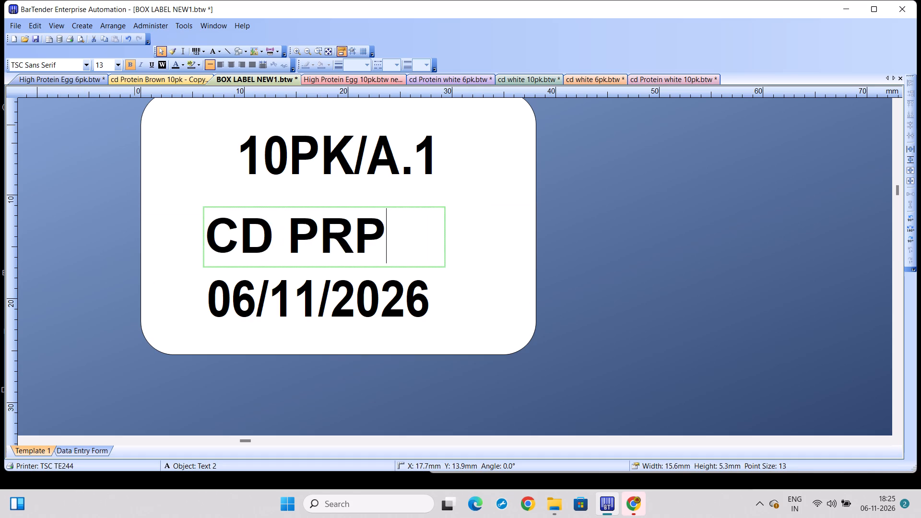
key("BackSpace")
type("OTEIN")
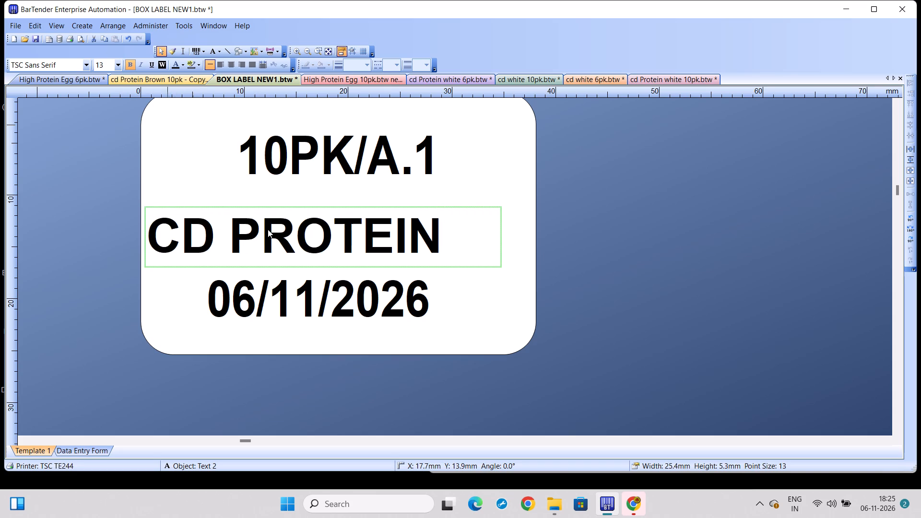
Change the day in the box label's date line so the date reads 07/11/2026.
left_click(248, 301)
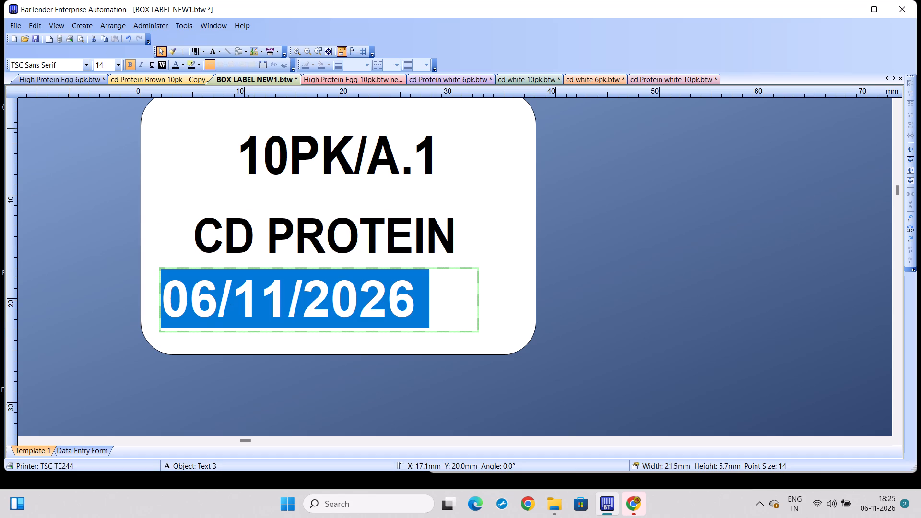
left_click(213, 299)
key("BackSpace")
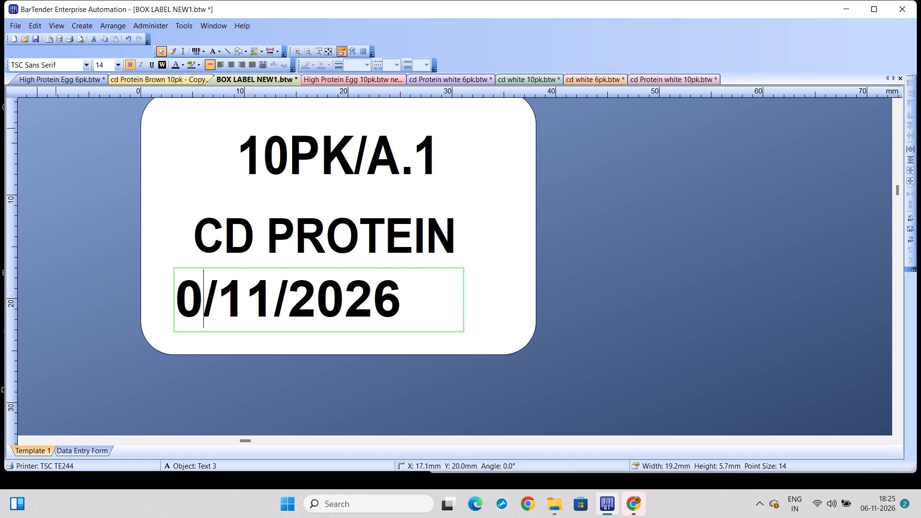
key("7")
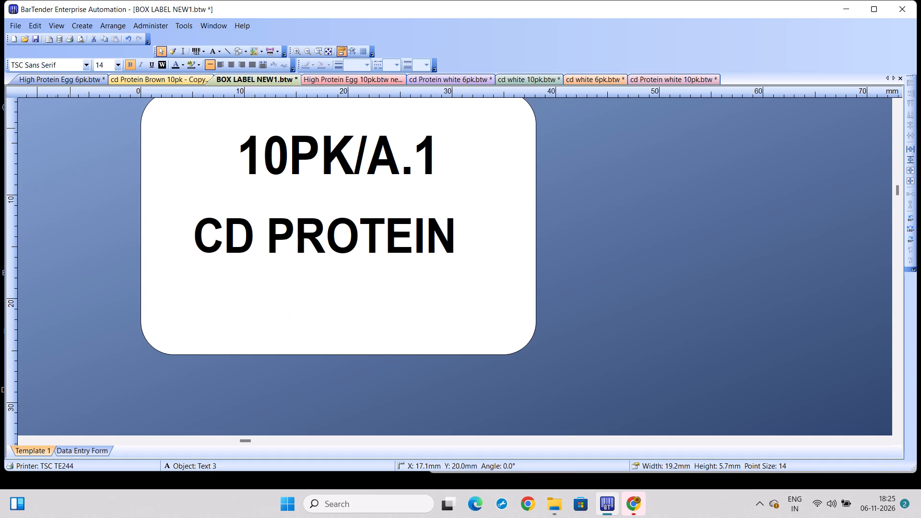
Print 5 copies of the 10PK/A.1 CD PROTEIN box label on the TSC TE244 printer.
key("ctrl+p")
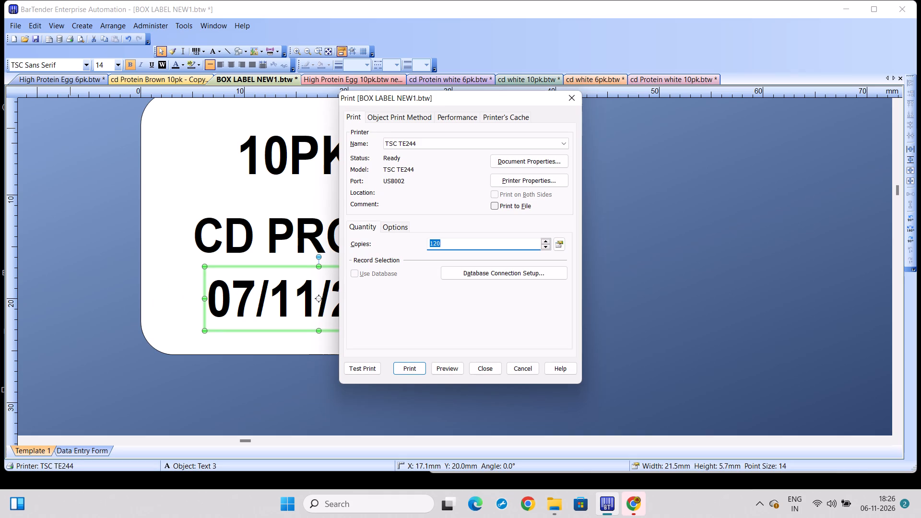
left_click(449, 246)
key("BackSpace")
key("BackSpace")
key("BackSpace")
key("5")
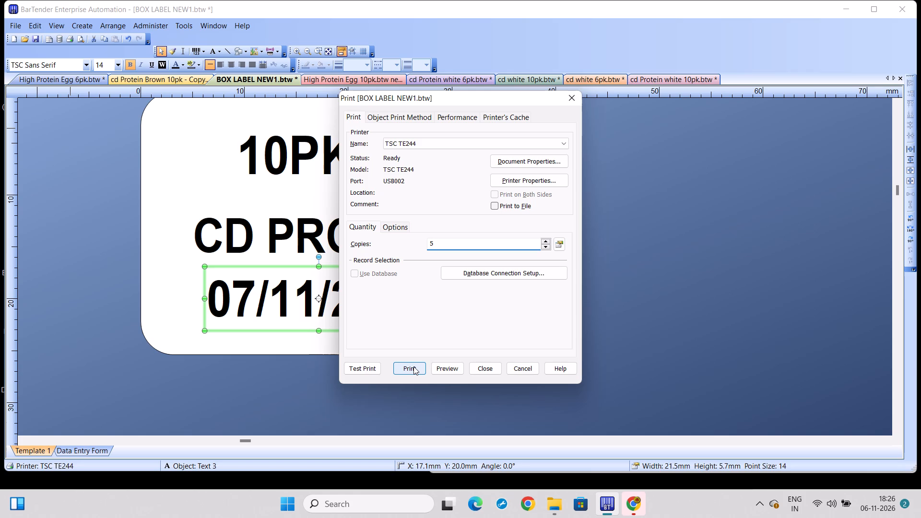
left_click(413, 366)
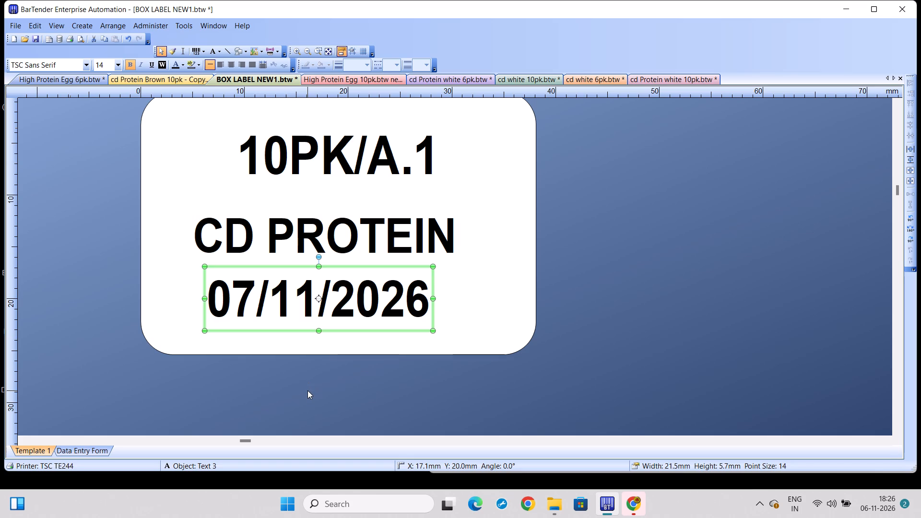
Print another 10 copies of the 10PK/A.1 CD PROTEIN box label on the TSC TE244 printer.
key("ctrl+p")
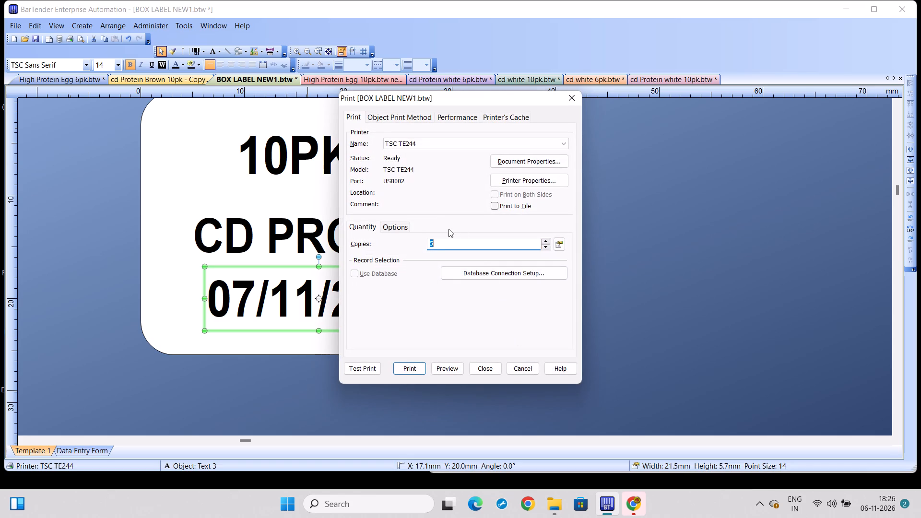
left_click(443, 247)
key("BackSpace")
key("BackSpace")
type("10")
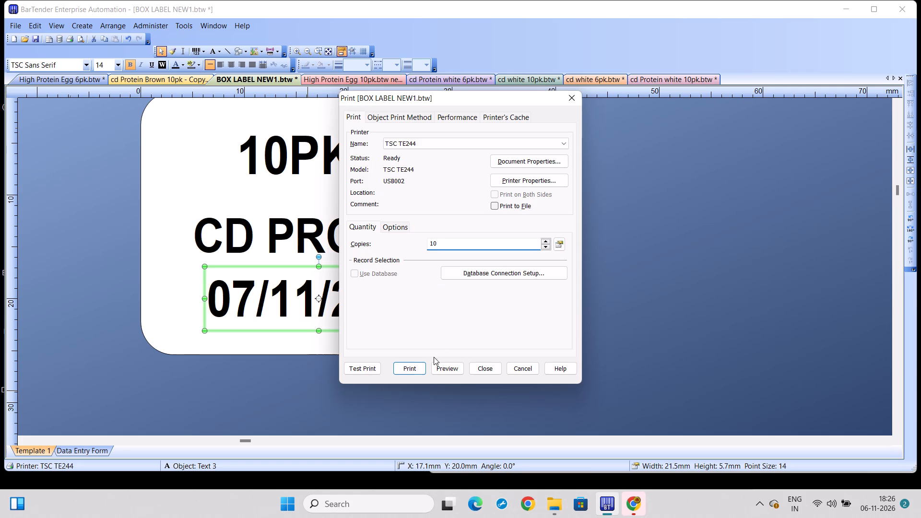
left_click(413, 369)
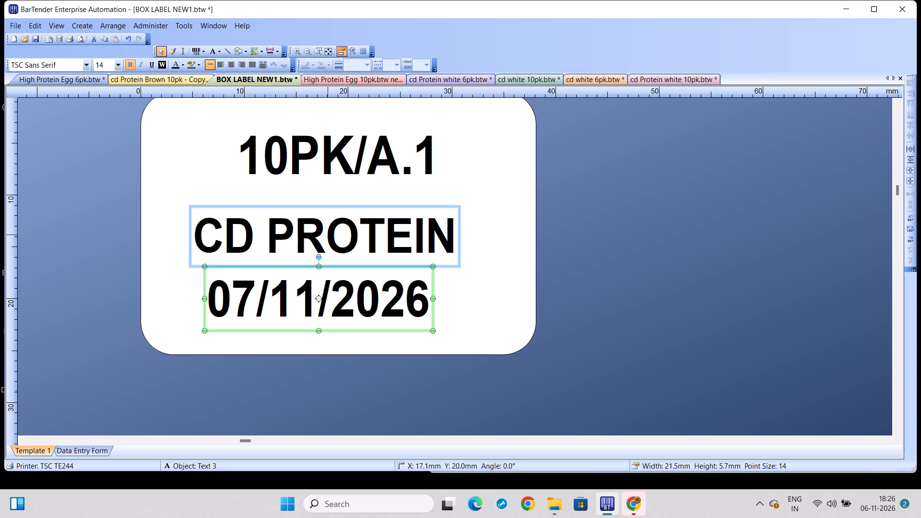
Change the pack size in the box label's top line so the line reads 06PK/A.1.
left_click(286, 147)
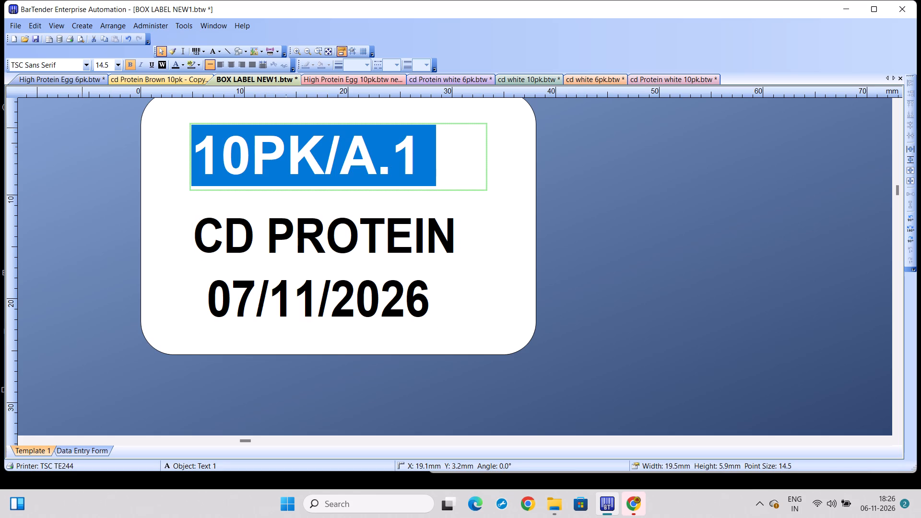
left_click(251, 158)
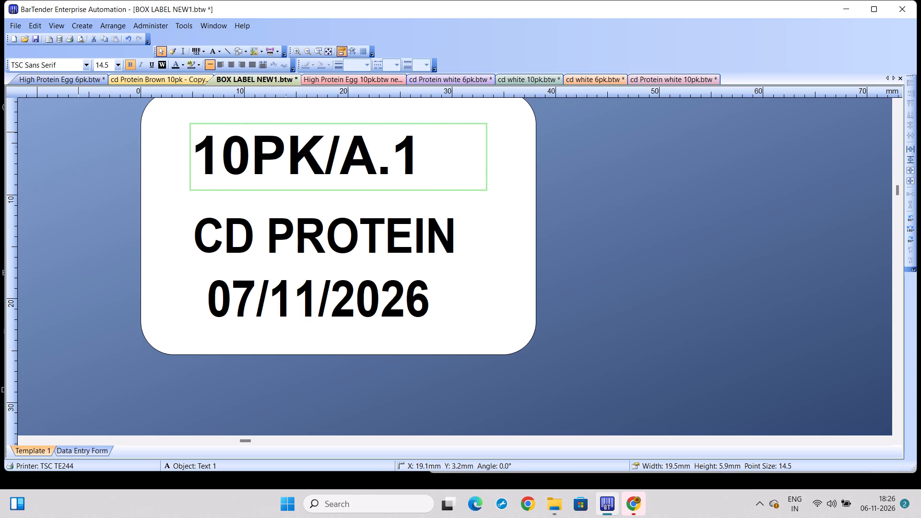
key("BackSpace")
key("BackSpace")
type("06")
Print 10 copies of the 06PK/A.1 CD PROTEIN box label on the TSC TE244 printer.
key("ctrl+p")
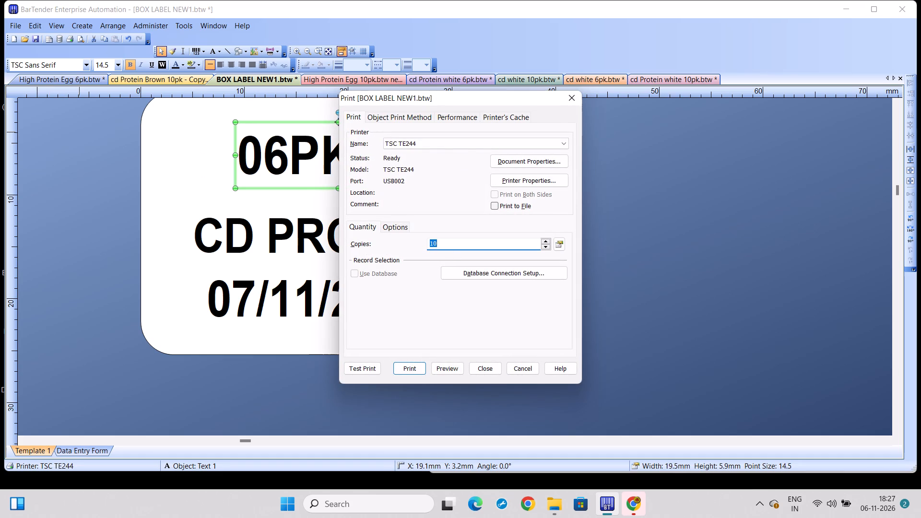
left_click(449, 245)
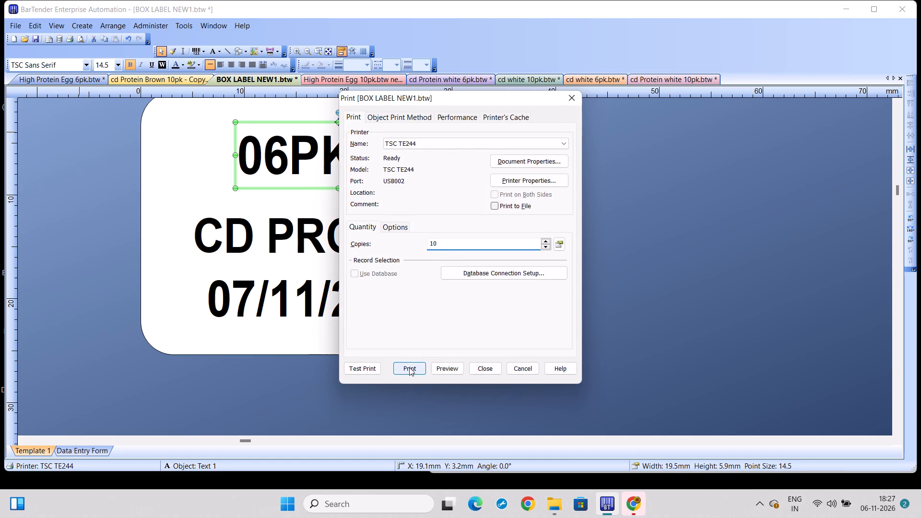
left_click(409, 367)
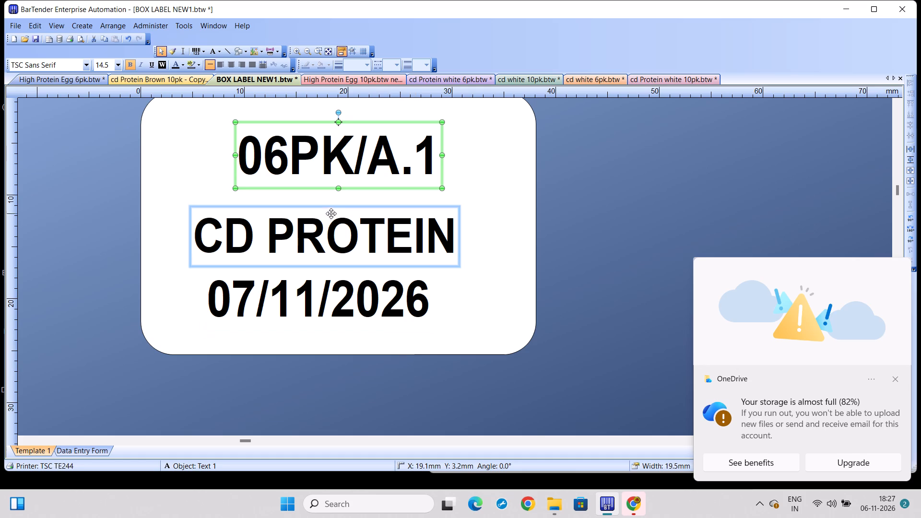
Replace PROTEIN with WHITE in the box label's product line so it reads CD WHITE.
left_click(297, 246)
left_click(393, 212)
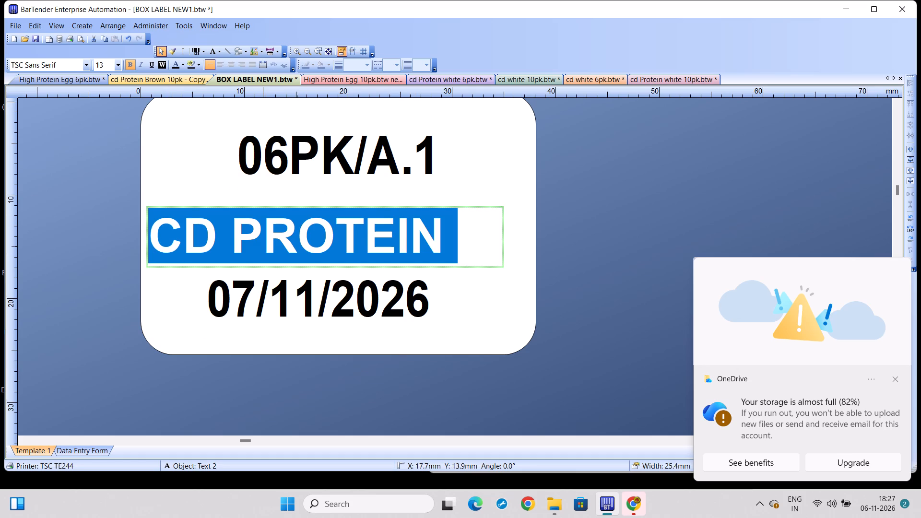
left_click(453, 240)
key("BackSpace")
key("BackSpace")
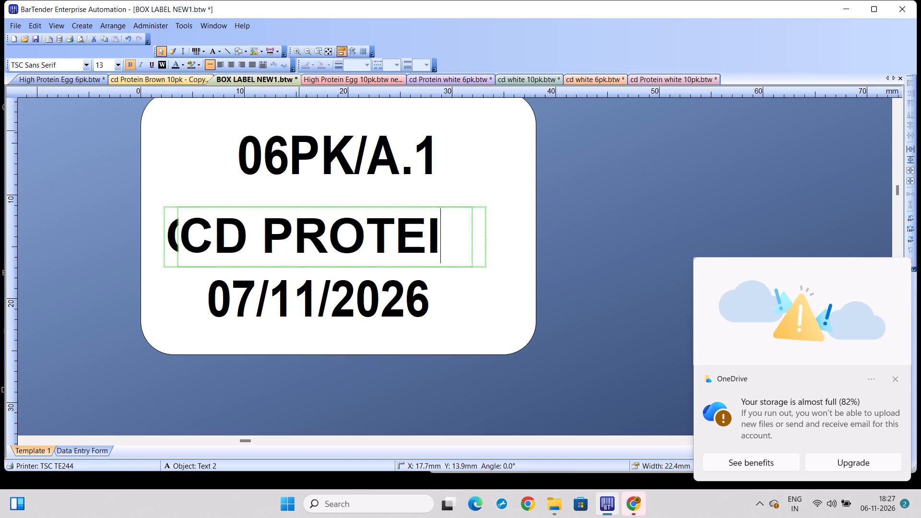
key("BackSpace")
key("BackSpace")
key("BackSpace")
key("BackSpace")
key("BackSpace")
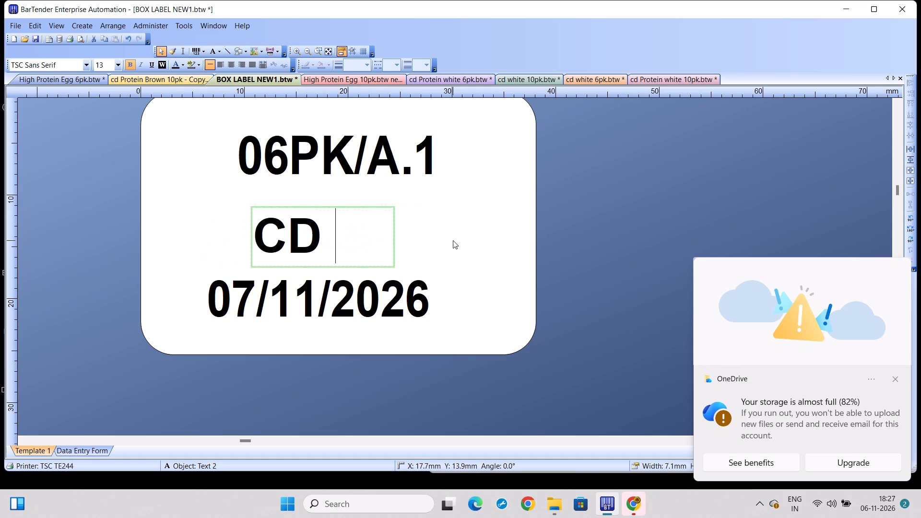
type("WHITE")
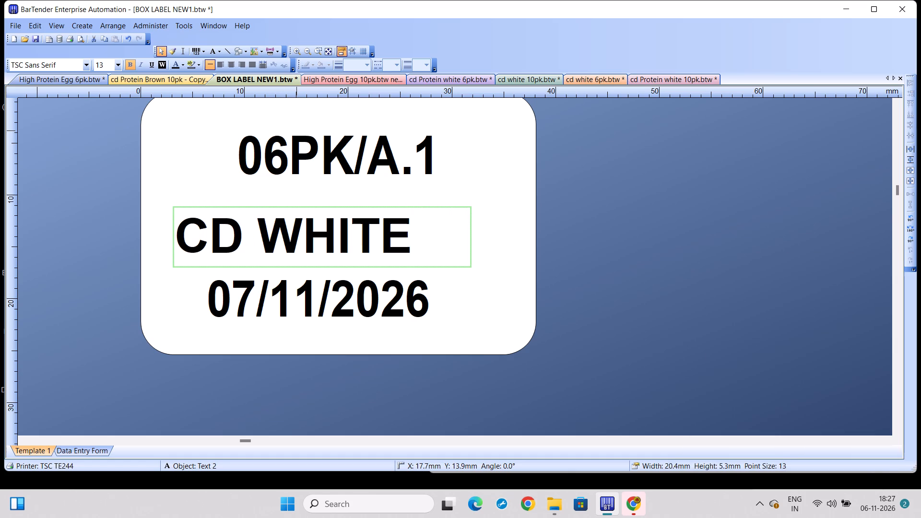
Print 10 copies of the 06PK/A.1 CD WHITE box label on the TSC TE244 printer.
key("ctrl+p")
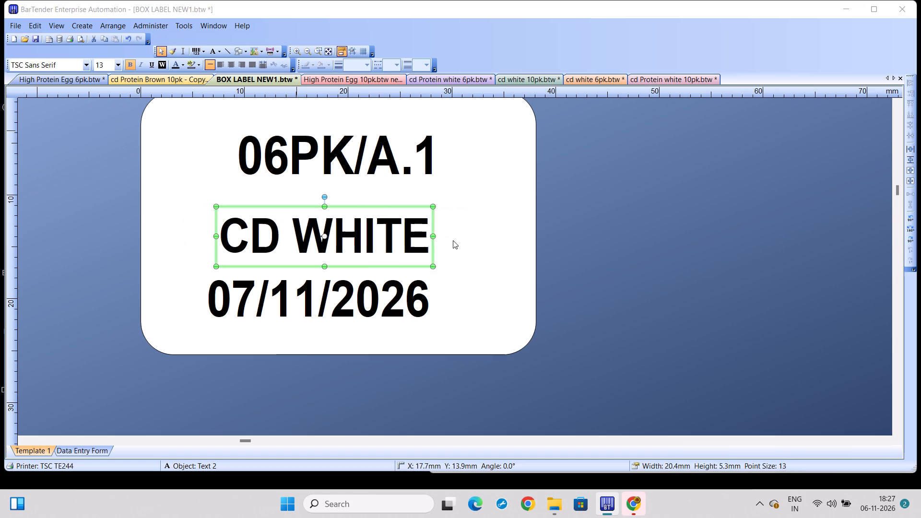
left_click(465, 251)
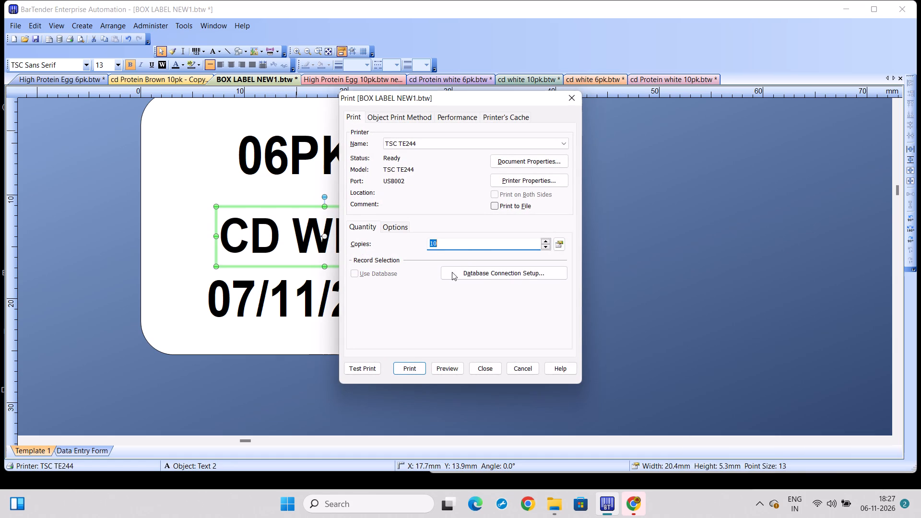
left_click(412, 369)
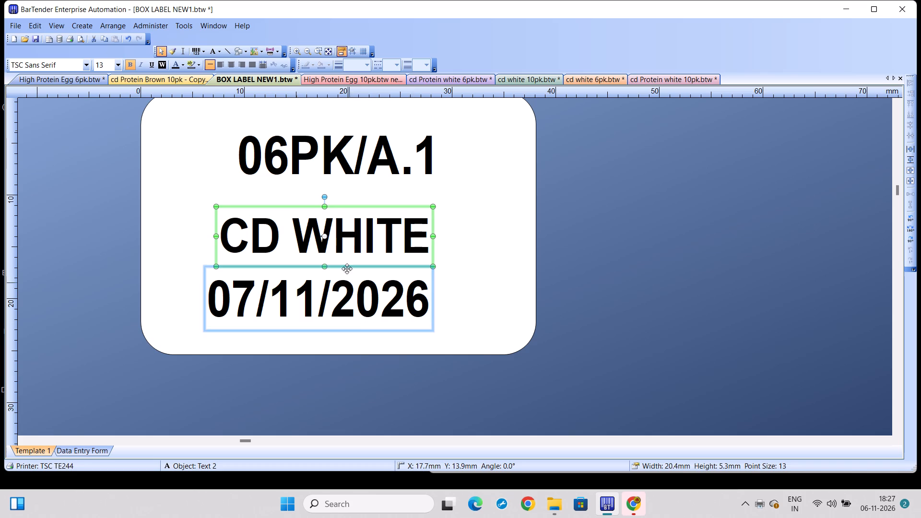
Change the pack size in the CD WHITE box label's top line so the line reads 10PK/A.1.
left_click(352, 231)
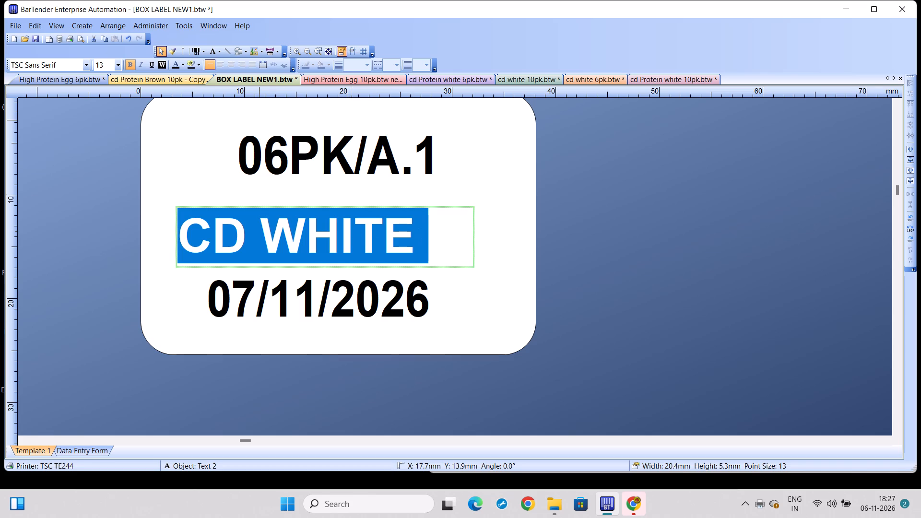
left_click(283, 142)
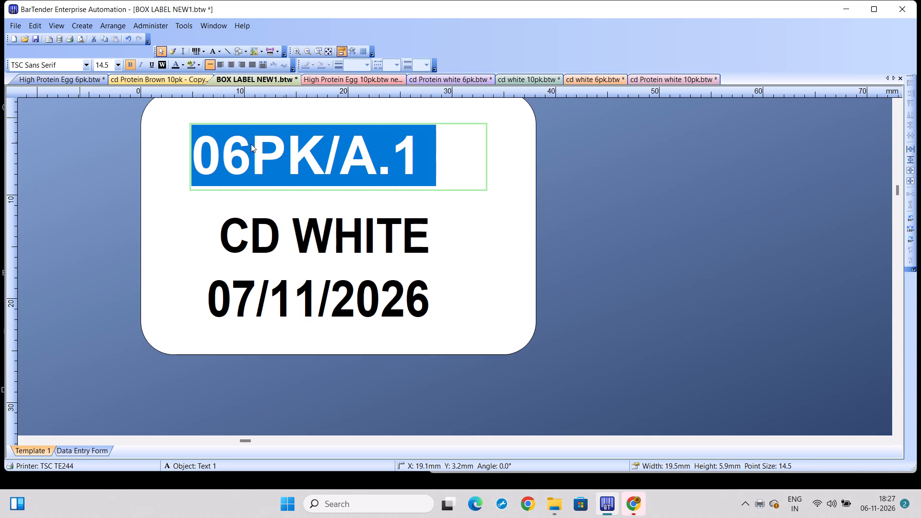
left_click(246, 148)
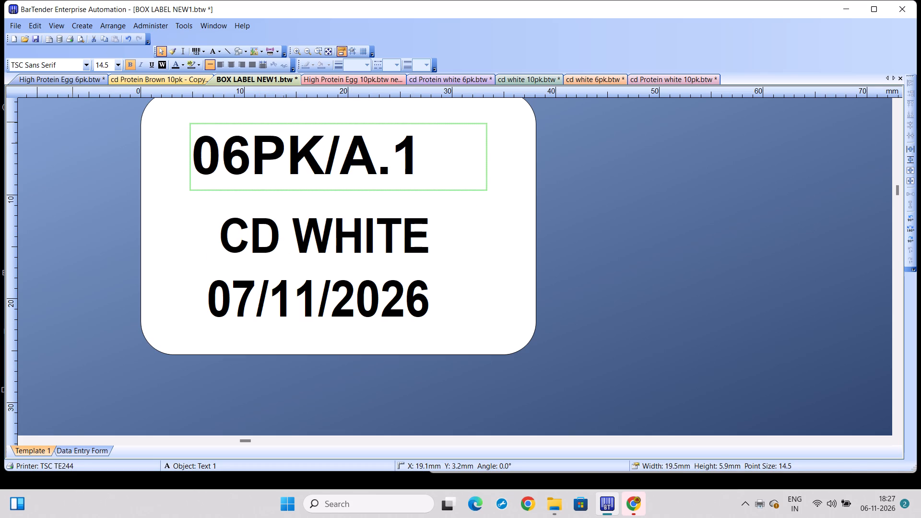
key("BackSpace")
key("BackSpace")
type("10")
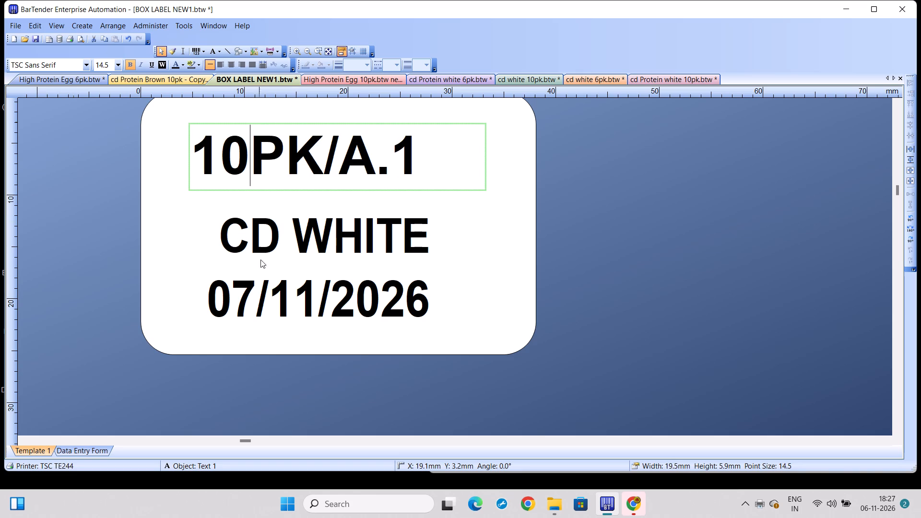
Print 15 copies of the 10PK/A.1 CD WHITE box label on the TSC TE244 printer.
key("ctrl+p")
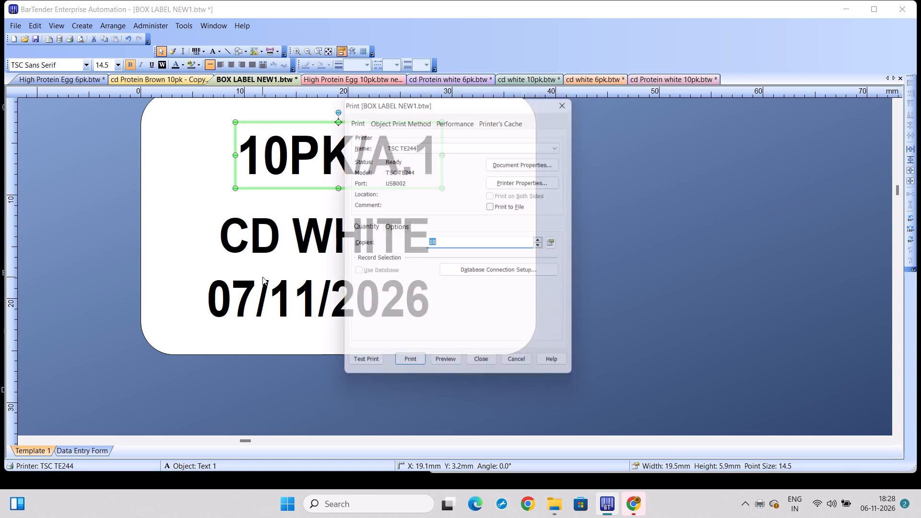
left_click(441, 241)
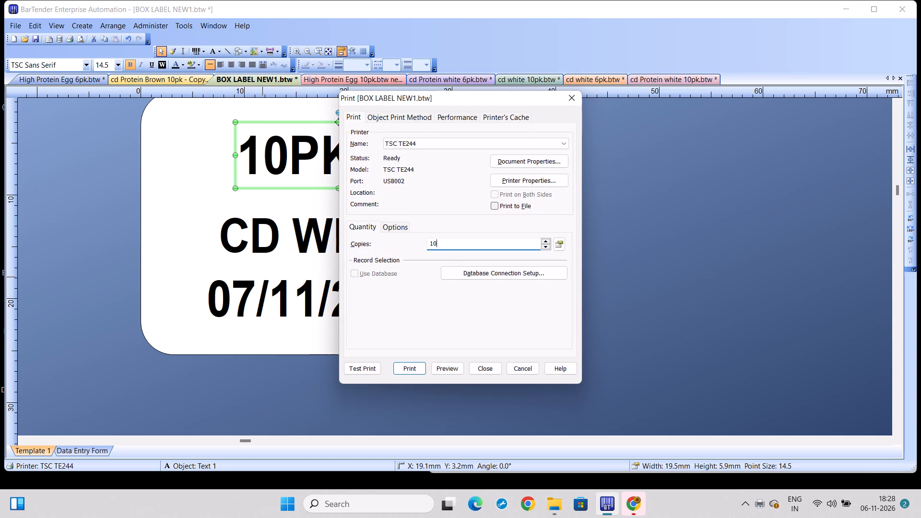
key("BackSpace")
key("5")
left_click(413, 366)
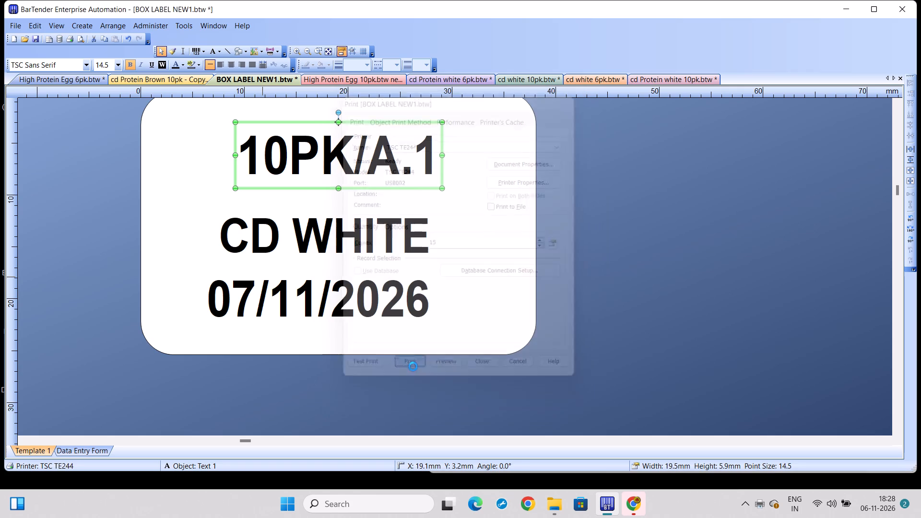
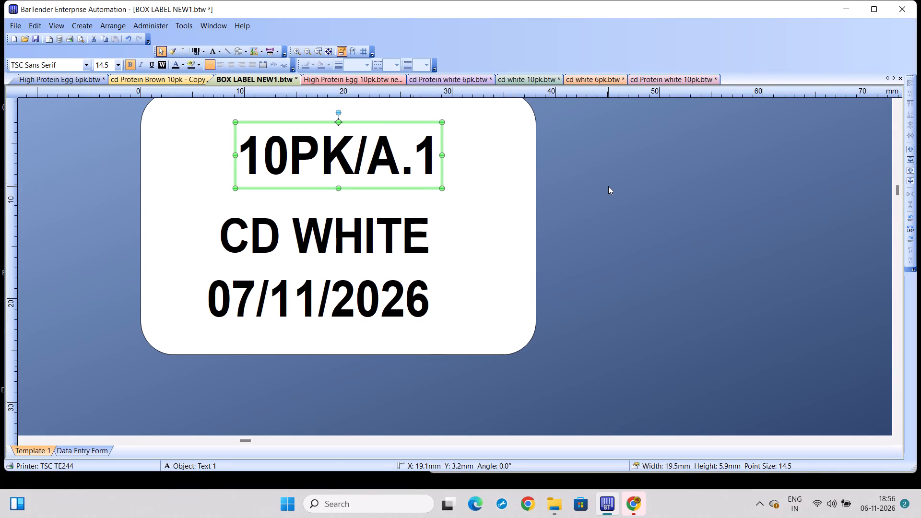
Open the QR code's embedded data in the cd Protein white 6pk label.
left_click(452, 83)
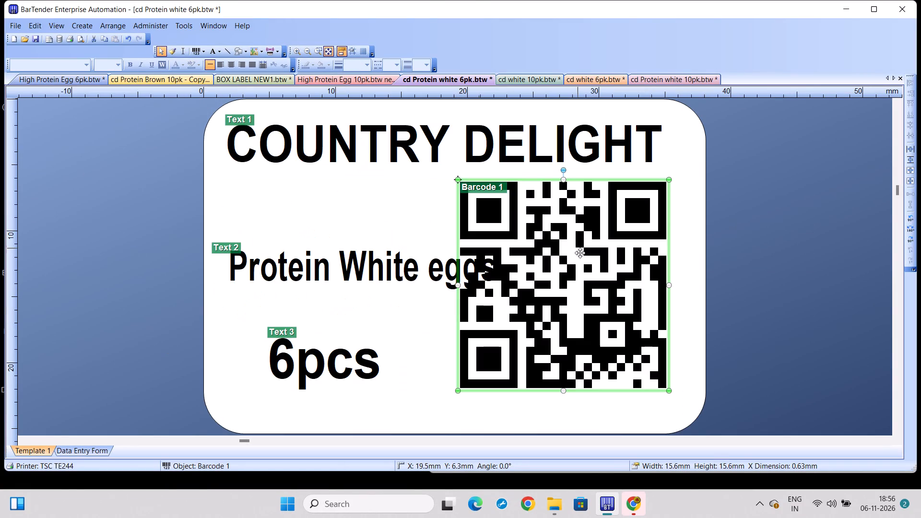
double_click(580, 258)
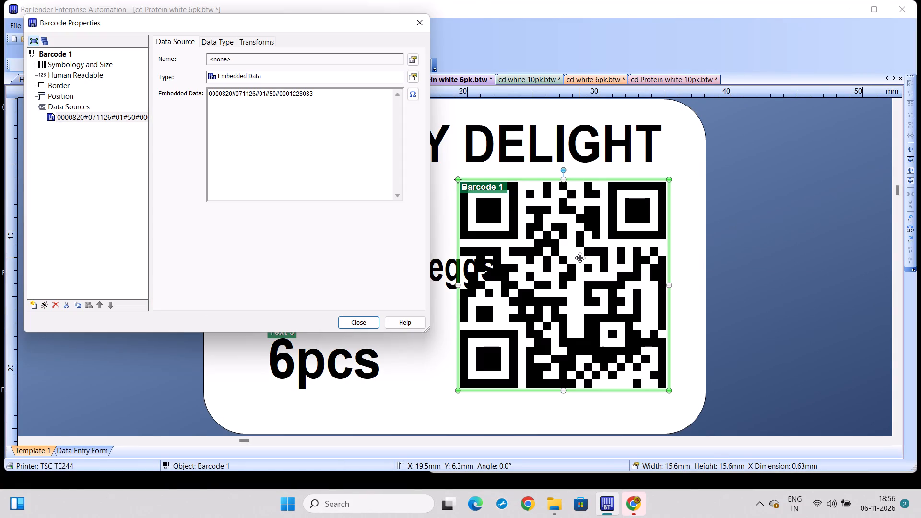
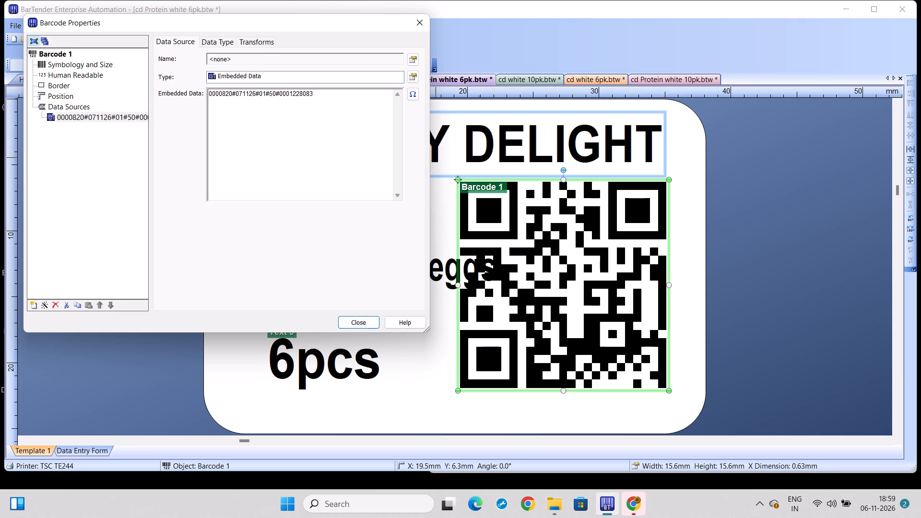
Extend the fourth segment of the QR code's embedded data, before the last # separator, to 501901.
double_click(275, 94)
double_click(275, 94)
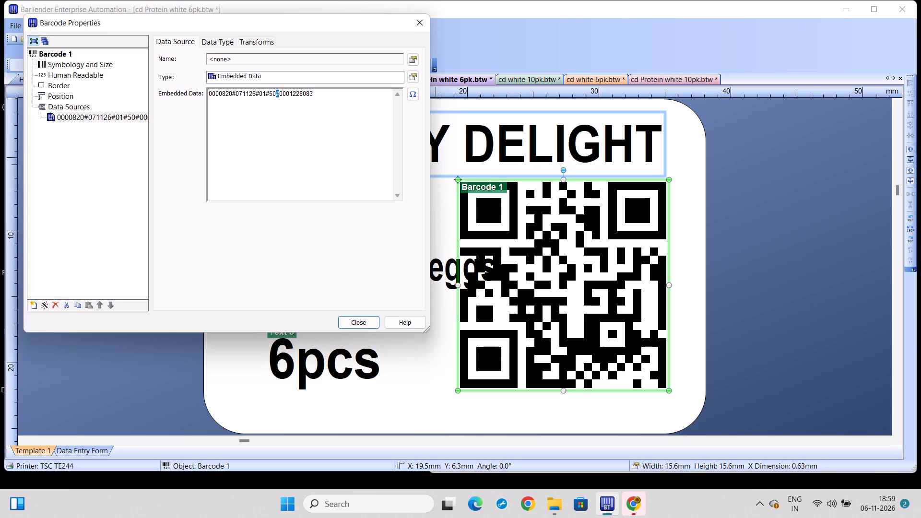
left_click(275, 94)
key("1")
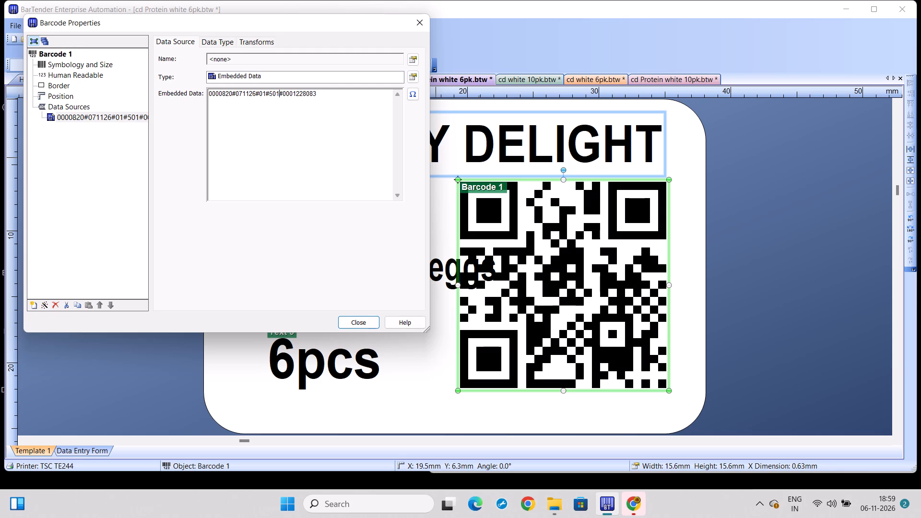
key("8")
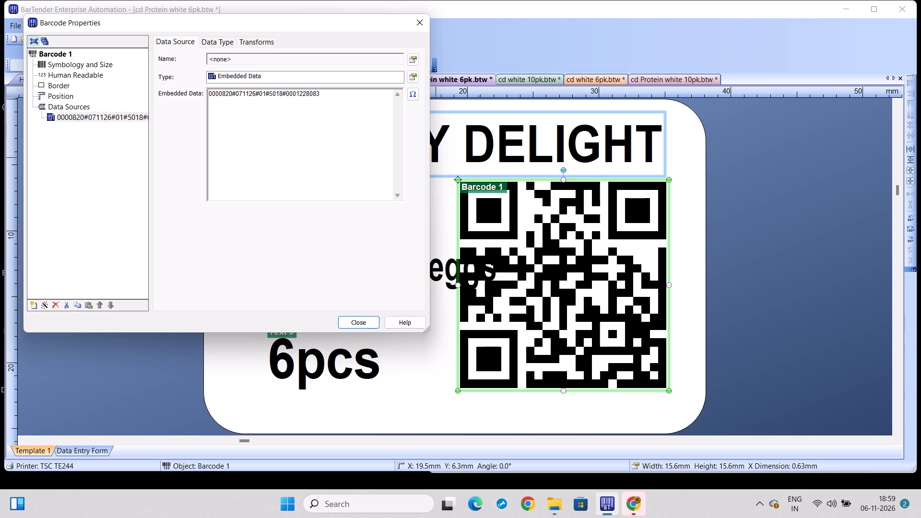
key("BackSpace")
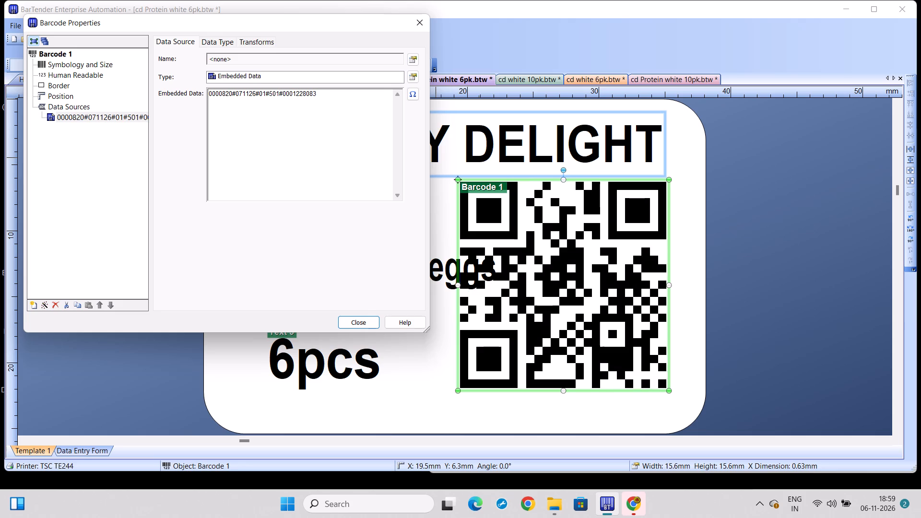
key("9")
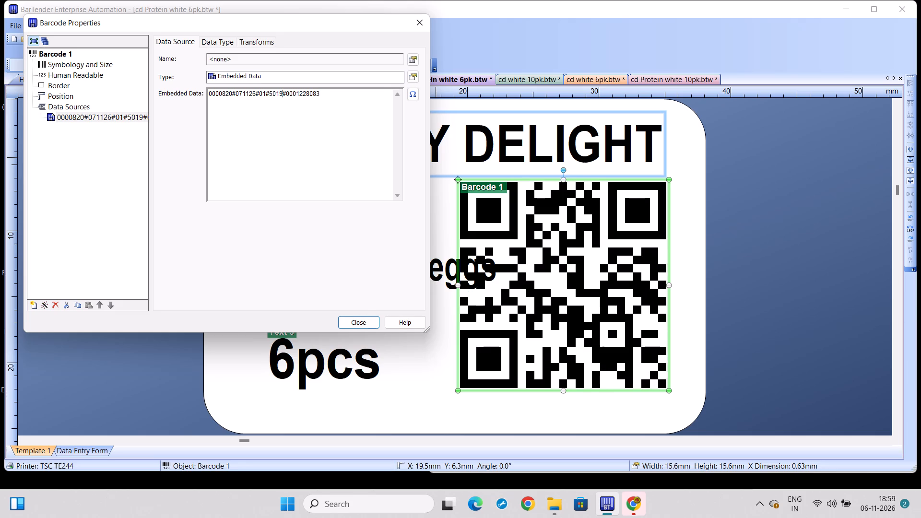
key("0")
key("1")
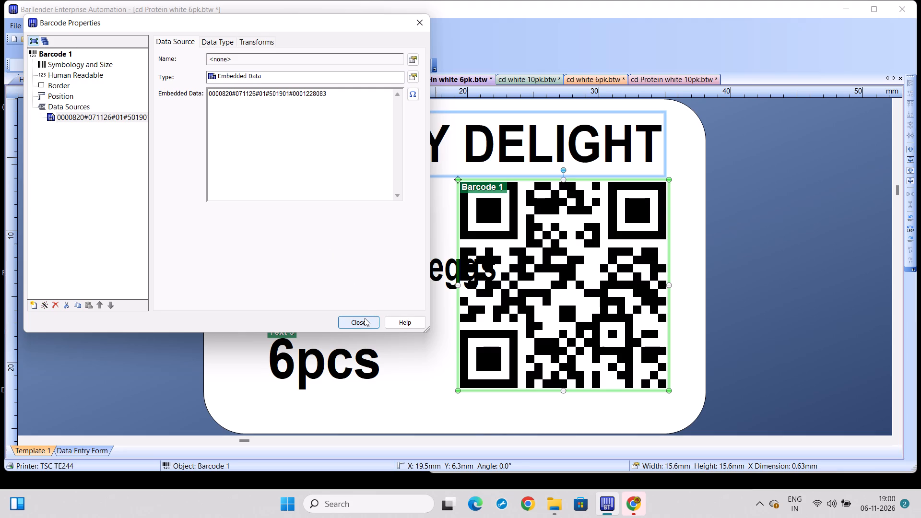
Replace the final serial segment of the QR code's embedded data with 000001 and close the barcode properties.
left_click(327, 91)
key("BackSpace")
key("BackSpace")
key("BackSpace")
key("BackSpace")
key("BackSpace")
key("BackSpace")
key("BackSpace")
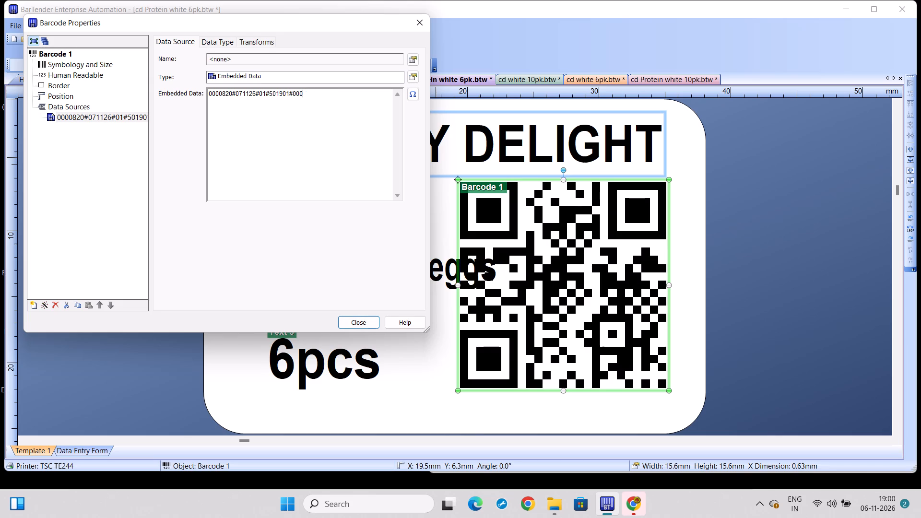
type("00")
key("1")
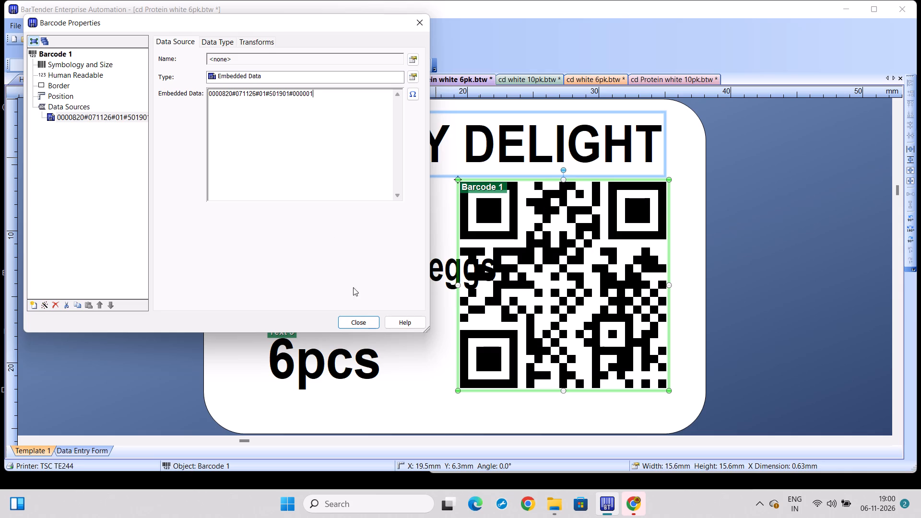
left_click(362, 323)
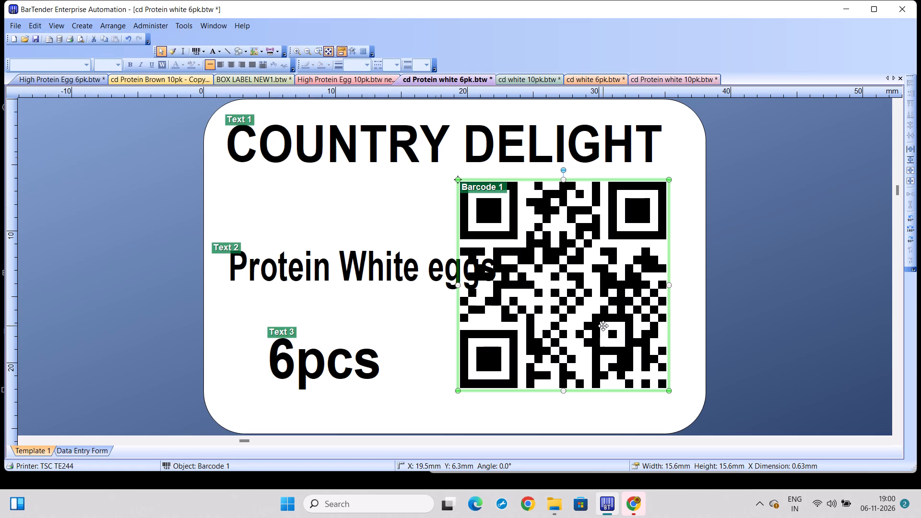
Print the cd Protein white 6pk label on the TSC TE244 with 15 serial numbers, one copy each, starting at position 2.
key("ctrl+p")
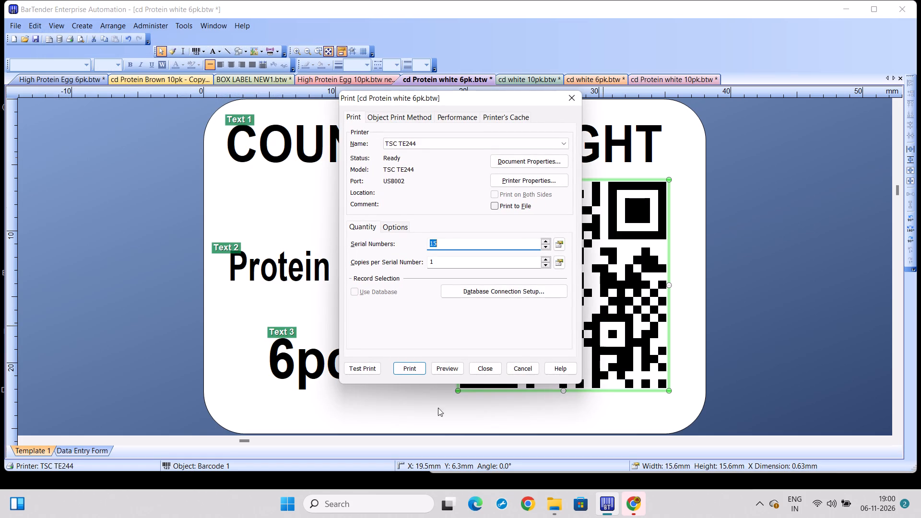
left_click(415, 366)
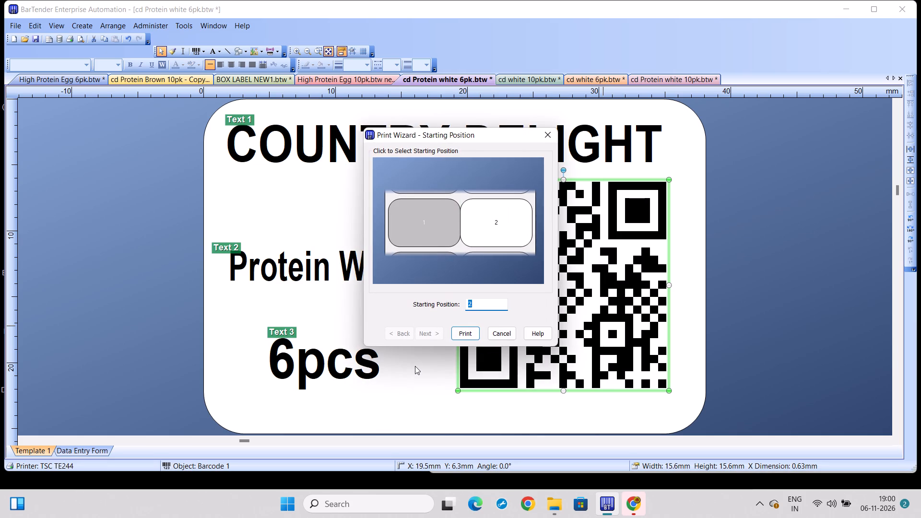
left_click(469, 337)
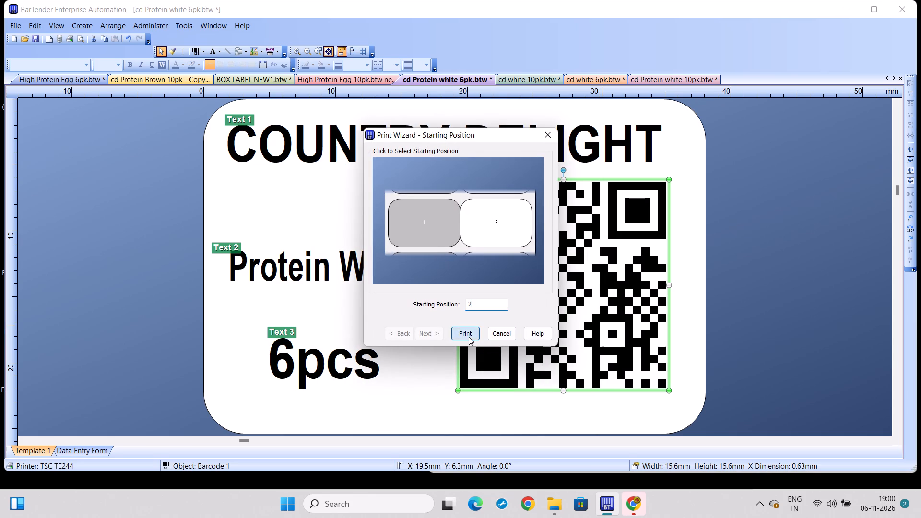
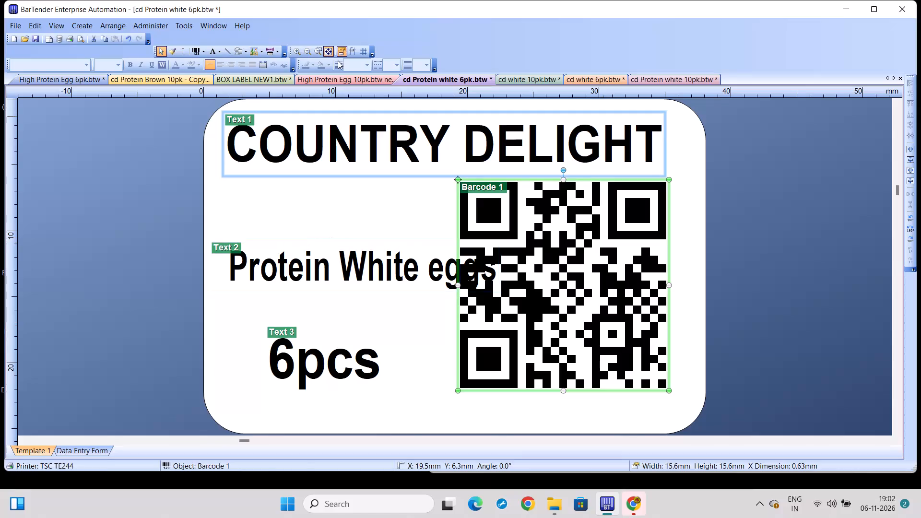
Switch to the open BOX LABEL NEW1.btw label document.
left_click(266, 76)
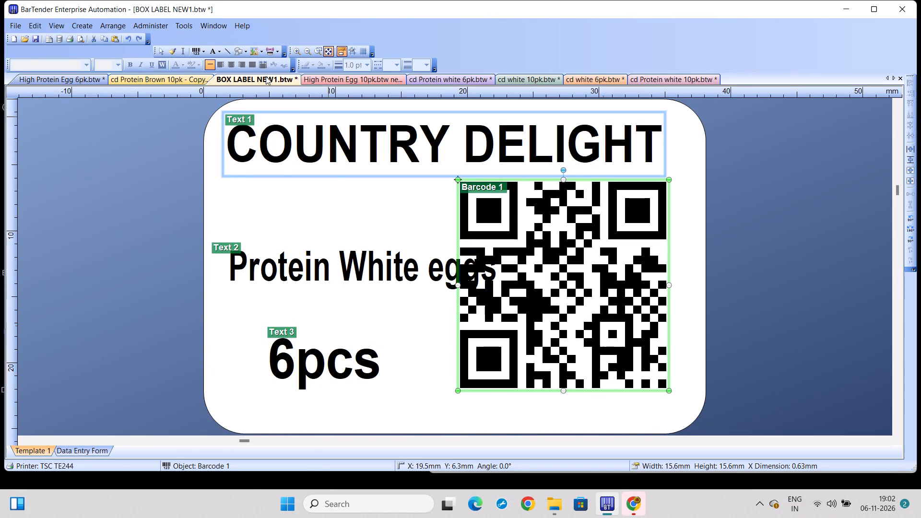
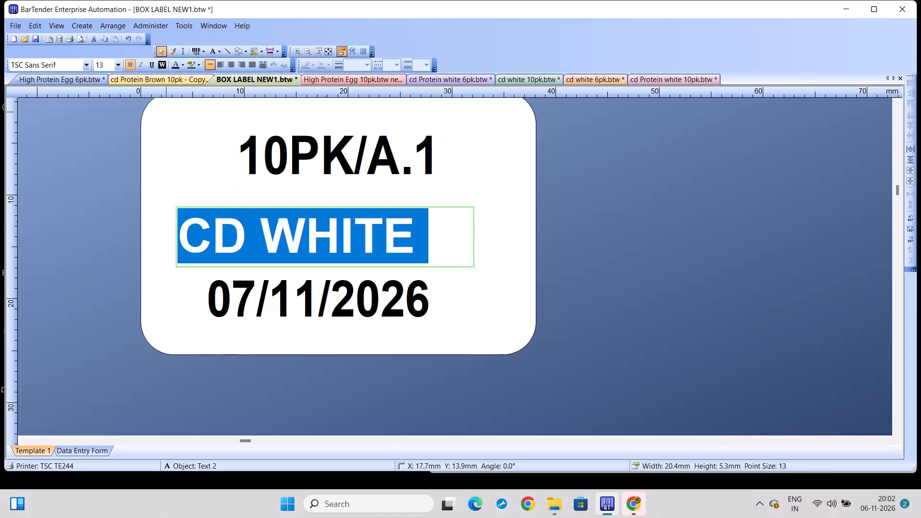
Replace the product name CD WHITE on the 10PK/A.1 box label with PROTEIN MAX.
key("BackSpace")
type("PROTEIN MAX")
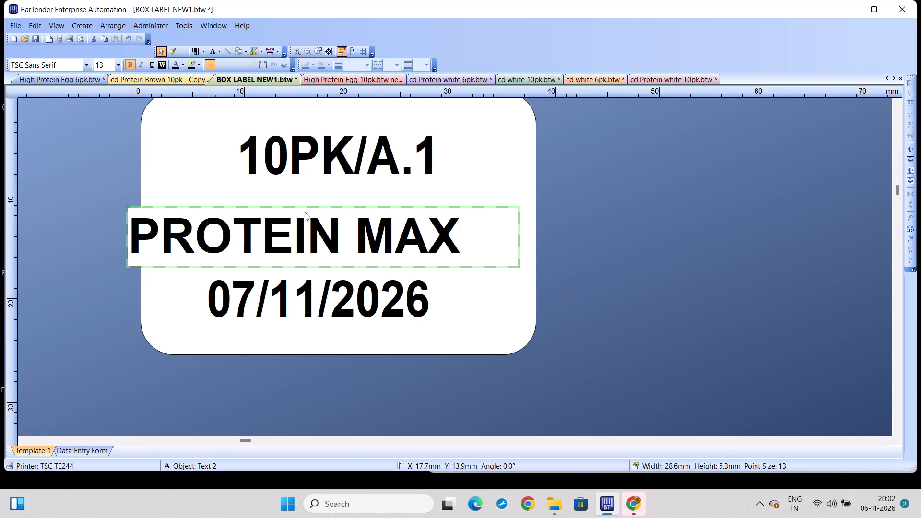
left_click(306, 214)
left_click(334, 319)
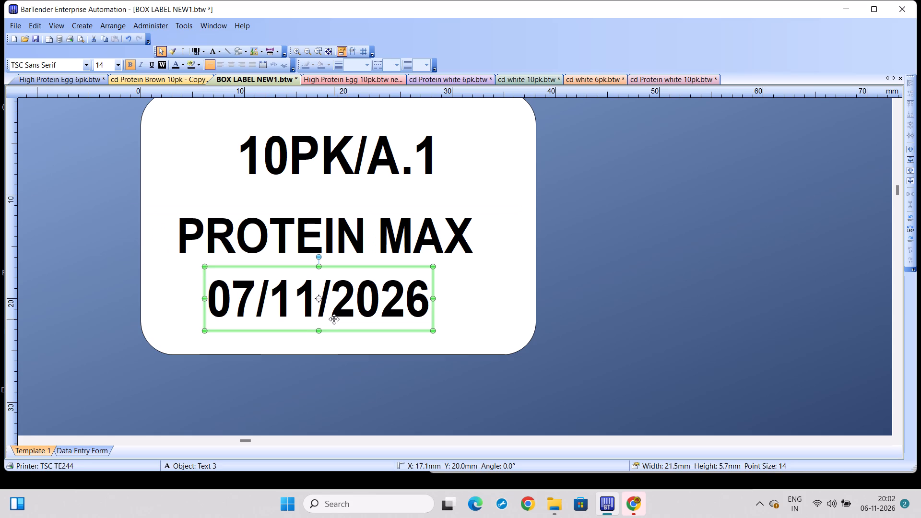
left_click(334, 319)
Print 60 copies of the PROTEIN MAX 10PK/A.1 box label on the TSC TE244 printer.
key("ctrl+p")
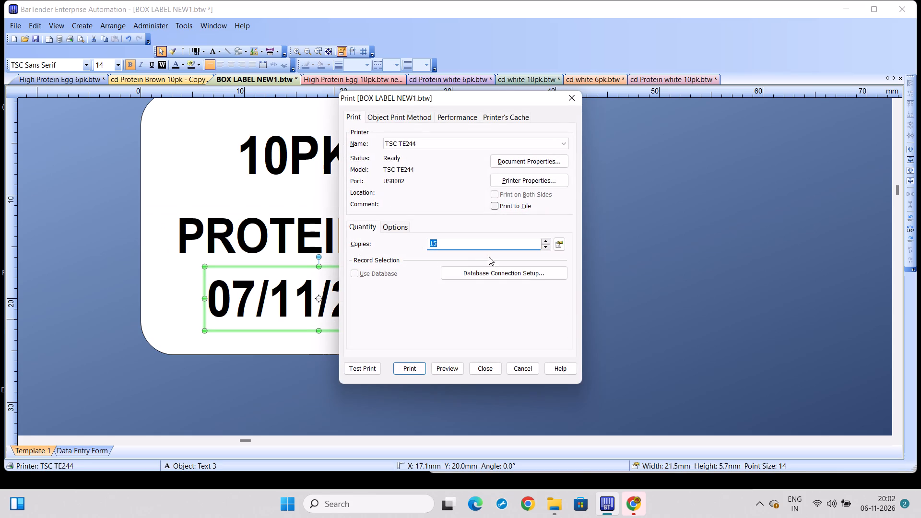
left_click(454, 248)
key("BackSpace")
key("BackSpace")
type("60")
left_click(406, 373)
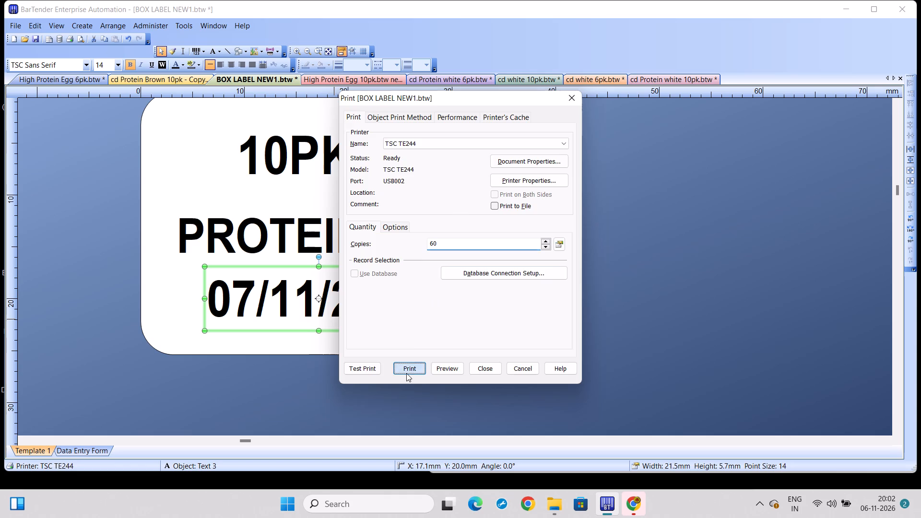
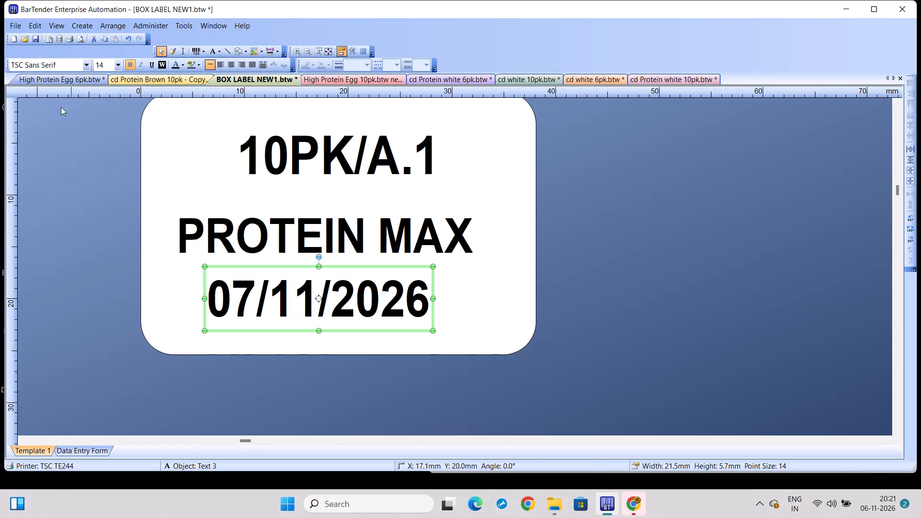
Change the QR barcode data on the High Protein Egg 6pk label to b_853103_06-11-2026_1751.
left_click(58, 84)
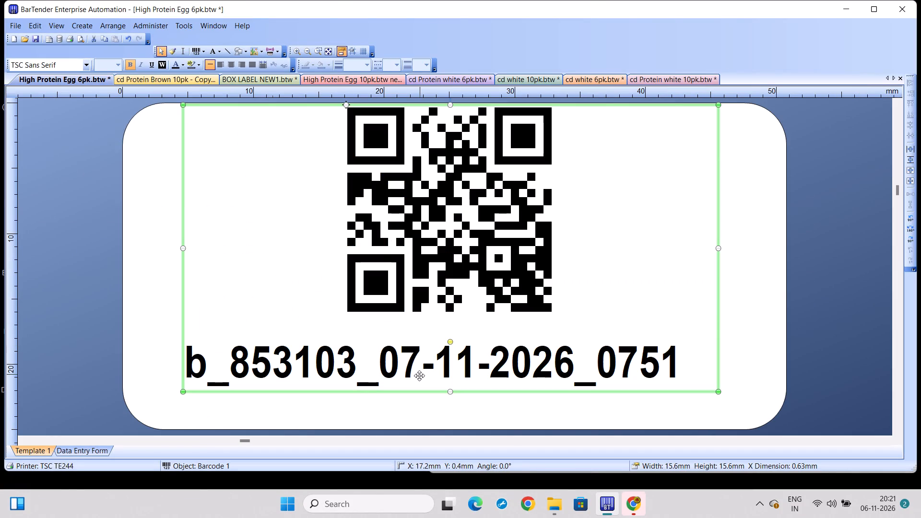
double_click(430, 321)
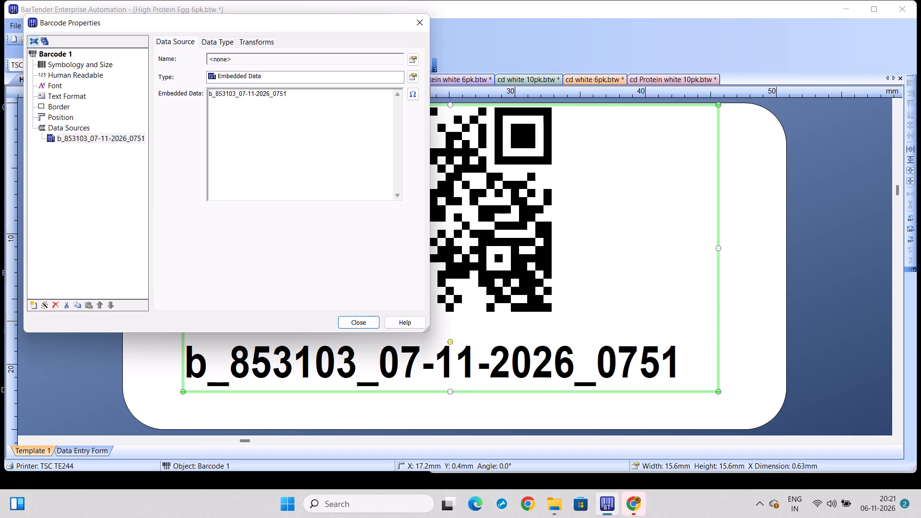
left_click(245, 95)
key("BackSpace")
key("6")
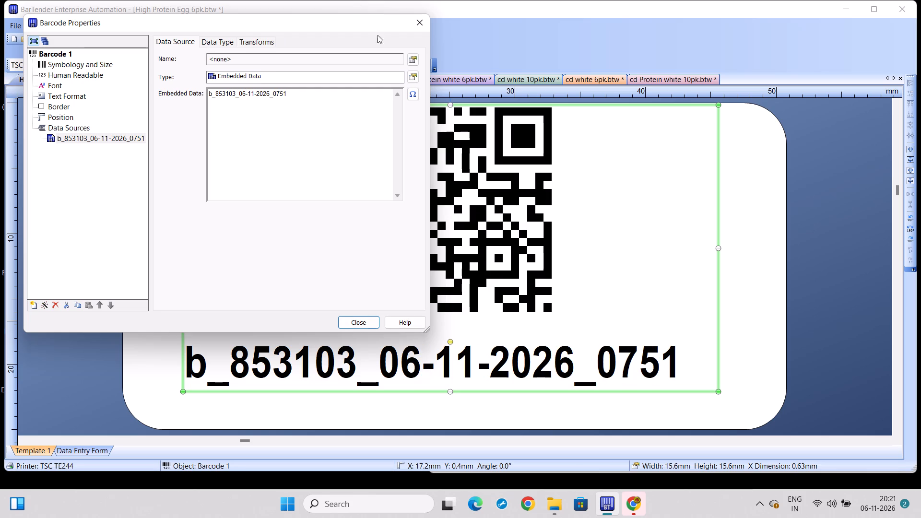
left_click(277, 96)
key("BackSpace")
key("1")
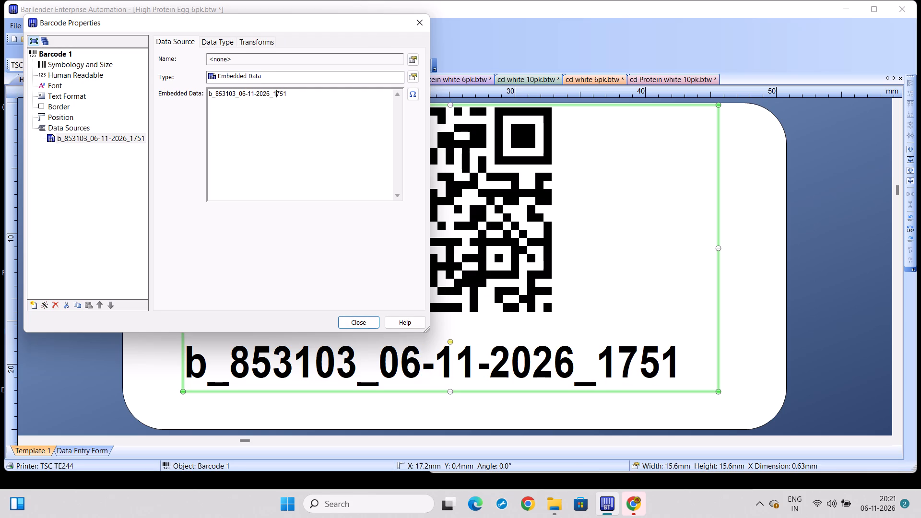
left_click(357, 321)
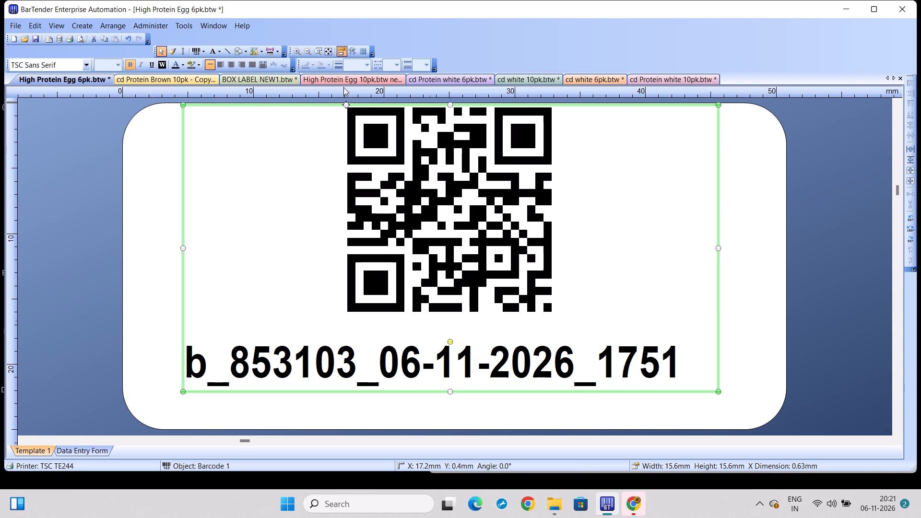
Change the date in the High Protein Egg 10pk label's QR barcode data to 06-11-2026.
left_click(343, 79)
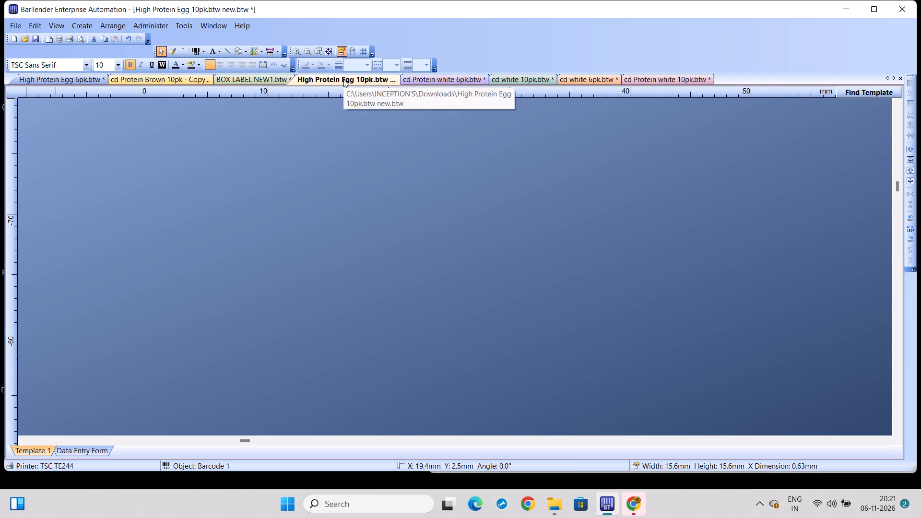
left_click(870, 92)
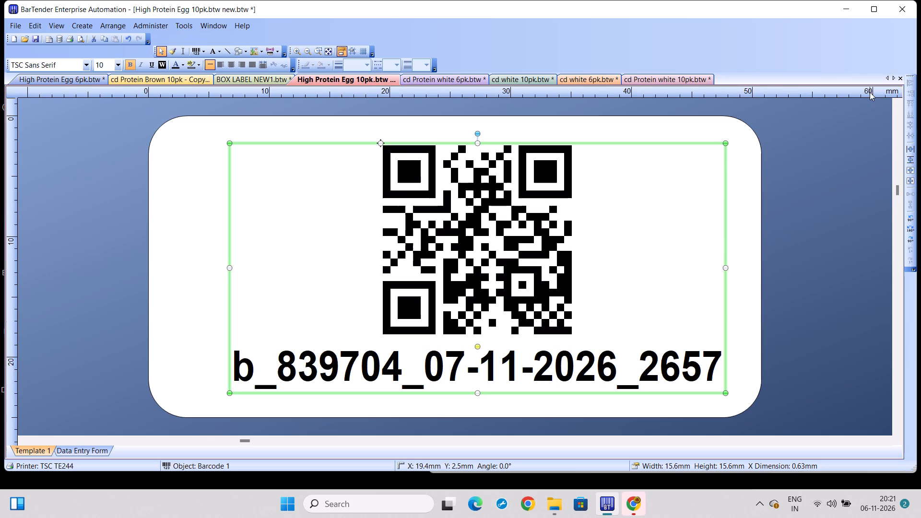
double_click(589, 256)
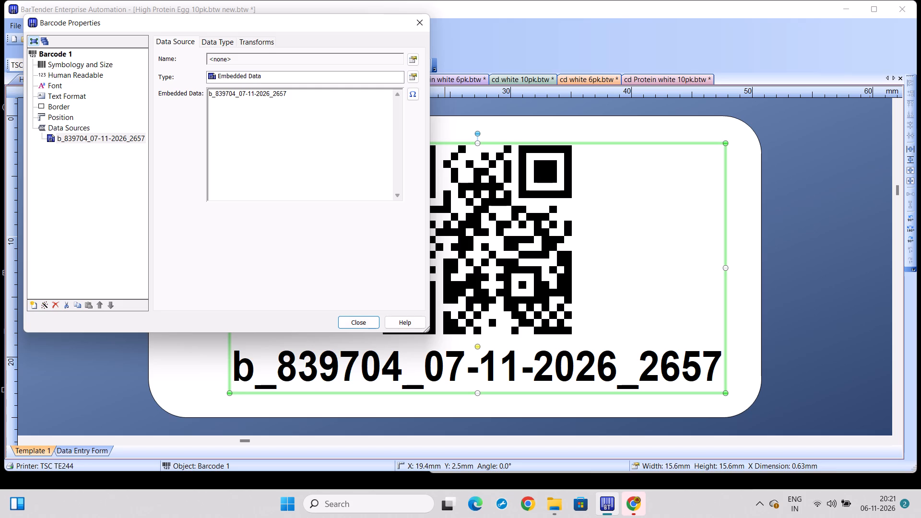
left_click(244, 94)
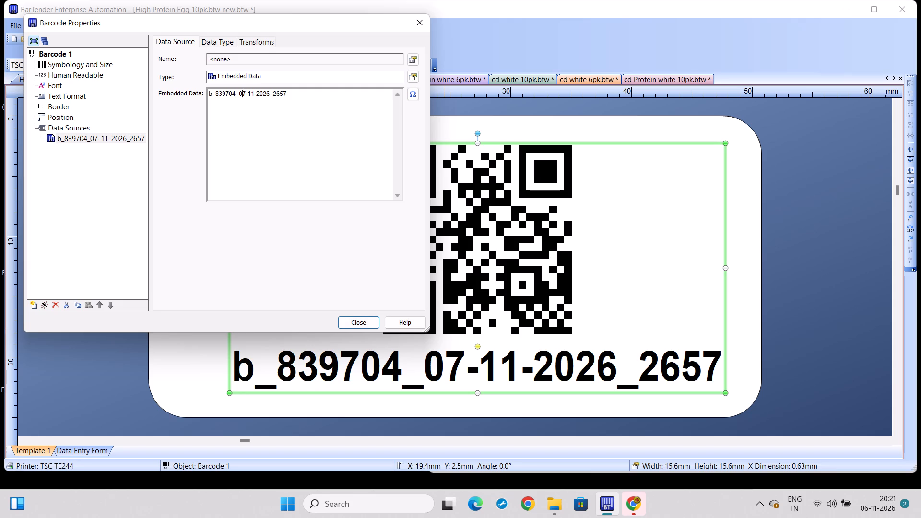
left_click(245, 94)
key("BackSpace")
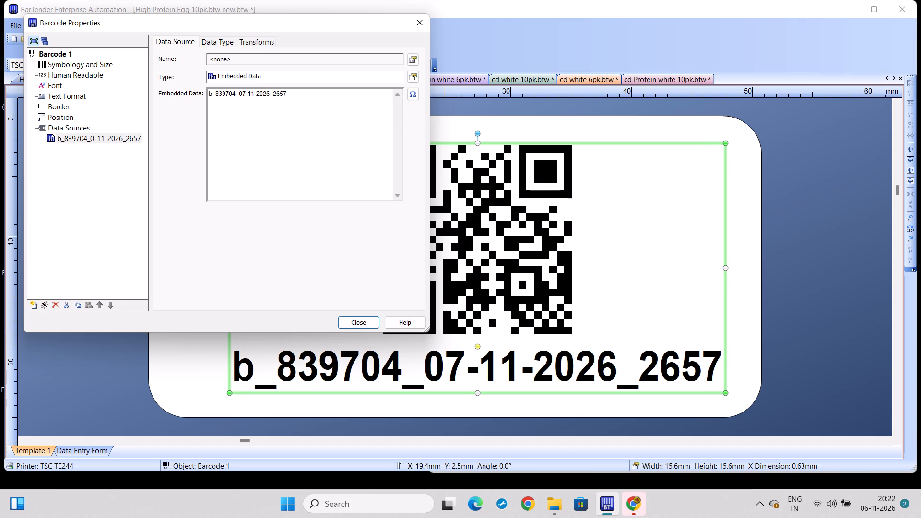
key("6")
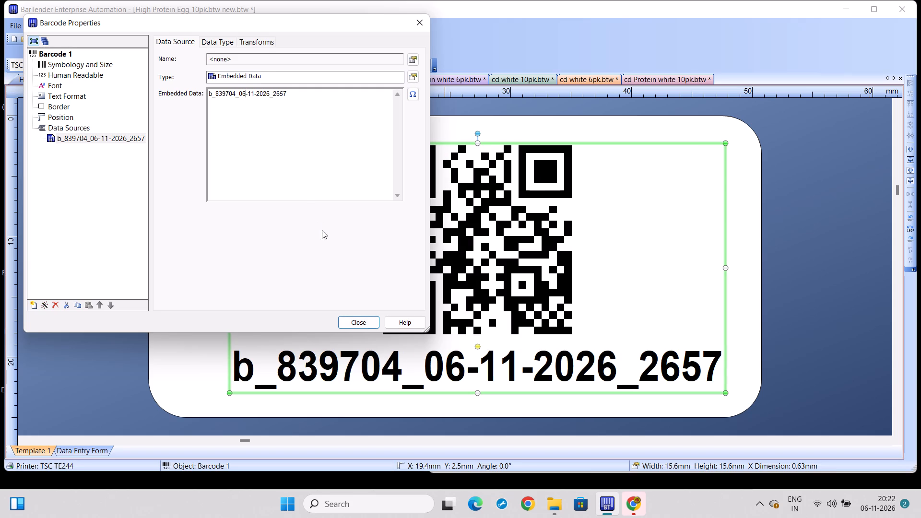
left_click(354, 327)
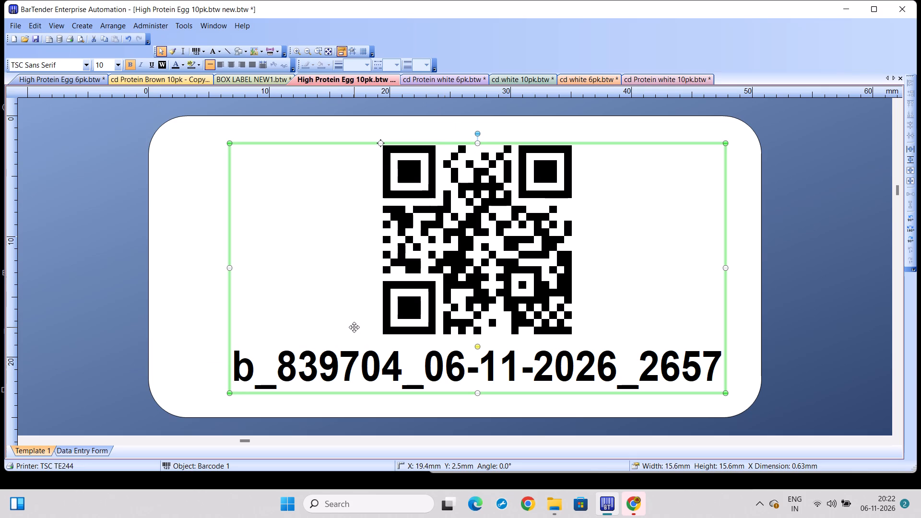
Print the High Protein Egg 10pk label on the TSC TE244 with 5 serial numbers and 1 copy per serial number.
key("ctrl+p")
key("5")
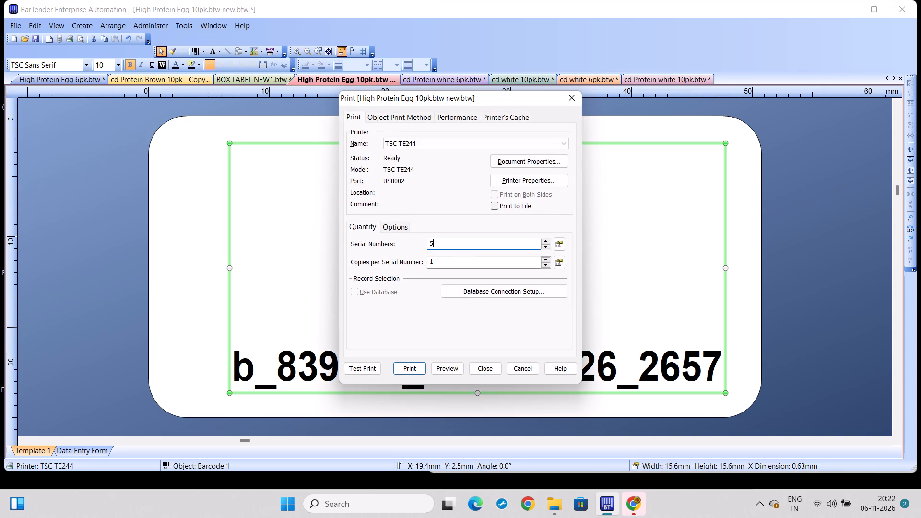
left_click(416, 370)
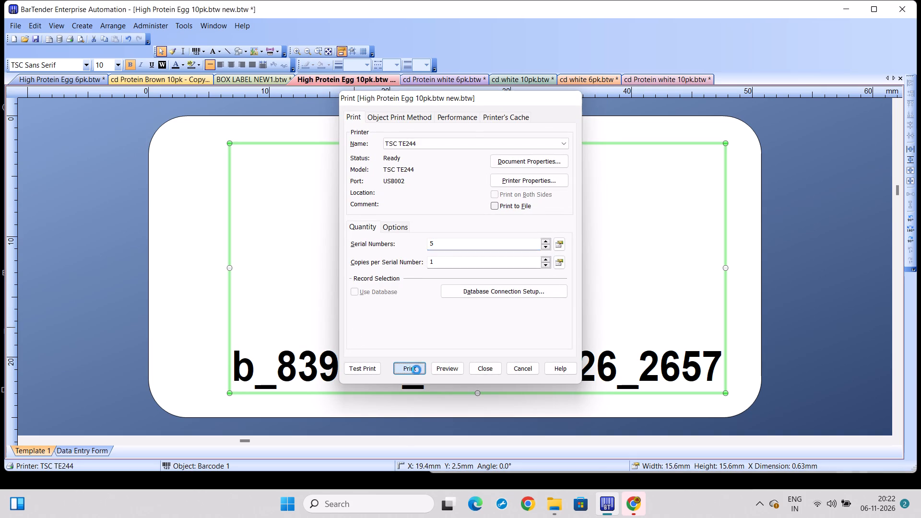